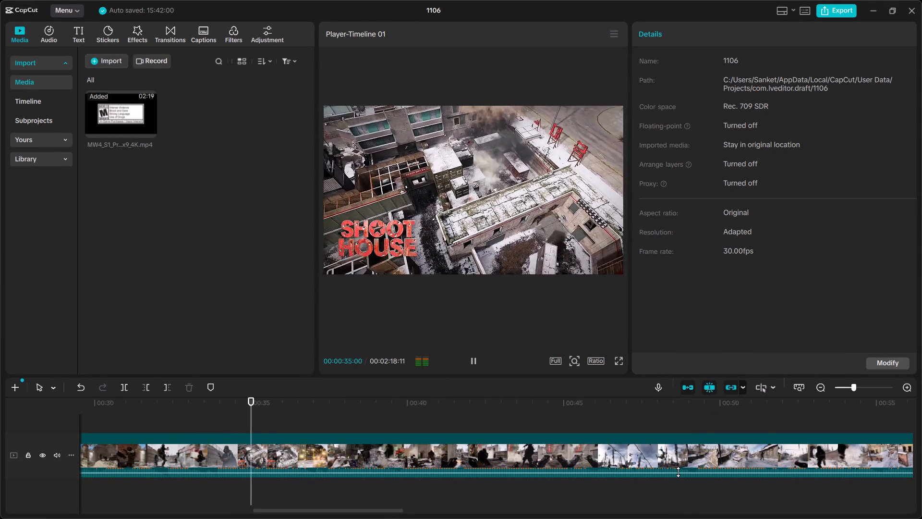
Pause playback and set the project's aspect ratio to 9:16.
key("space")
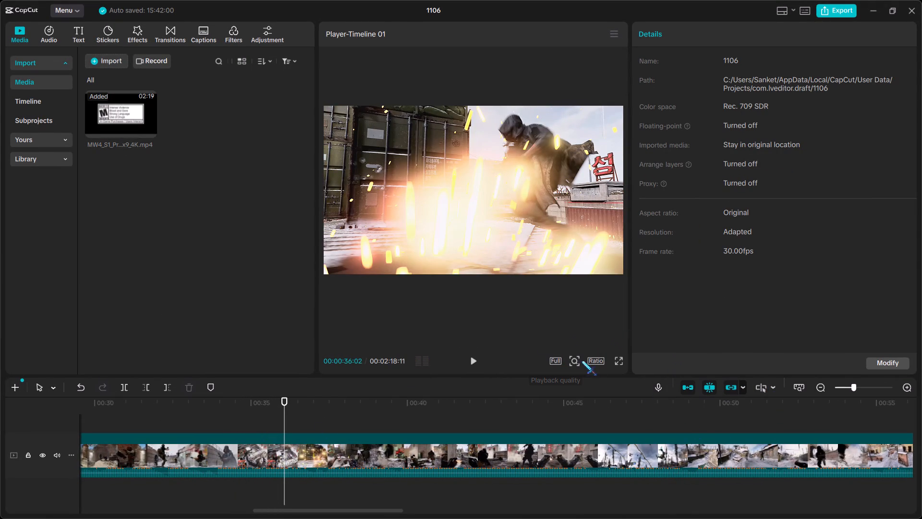
left_click(599, 362)
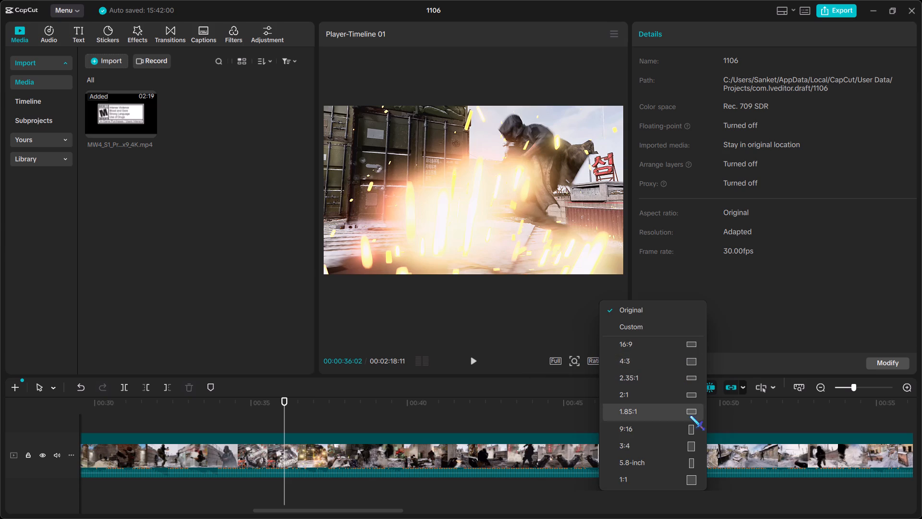
left_click(684, 425)
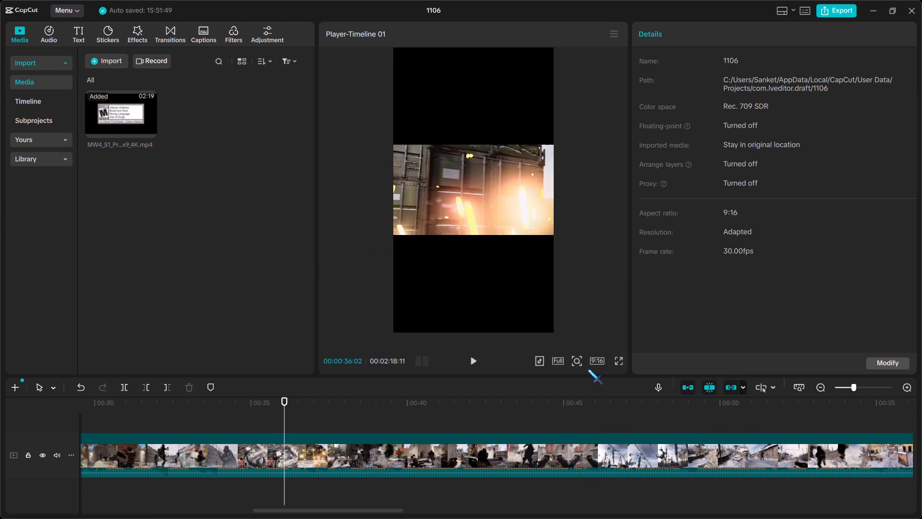
Preview the reframed clip briefly, then position the playhead at 00:00:34:18, where the aerial Shoot House shot begins.
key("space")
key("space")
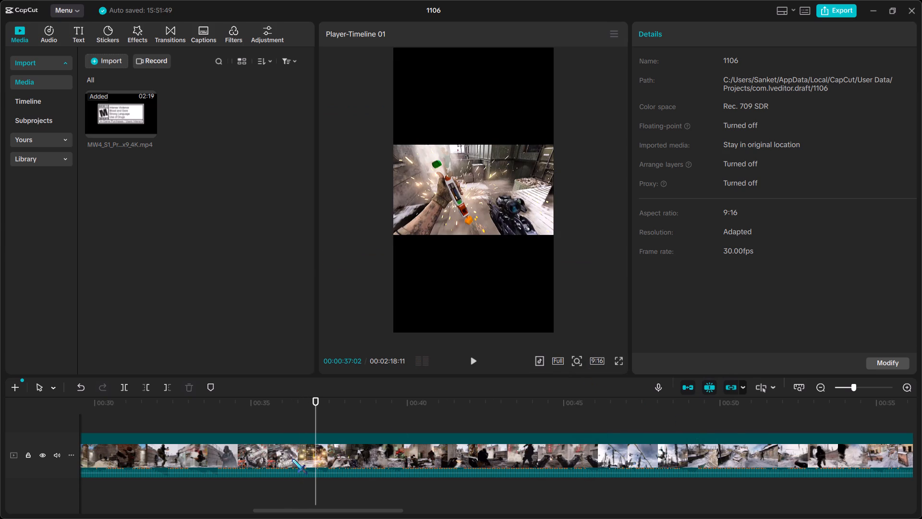
left_click(237, 460)
left_click(238, 426)
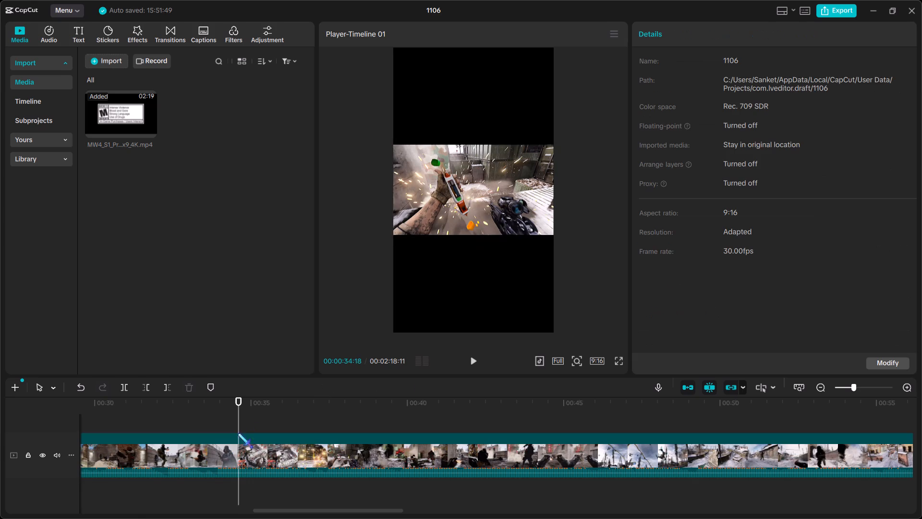
Split the trailer clip at 00:00:34:00, on the first frame of the aerial Shoot House shot.
key("space")
key("space")
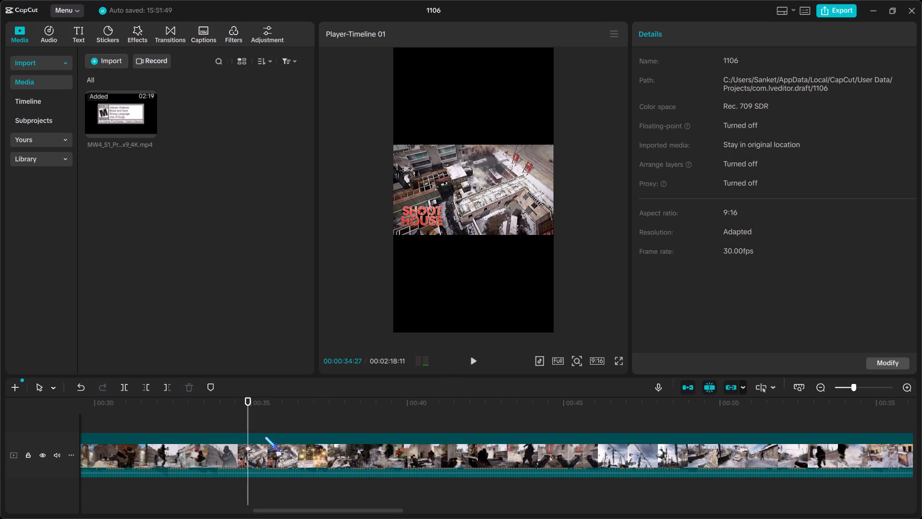
key("Left")
key("Left")
key("Left")
key("Left")
key("Left")
key("Left")
key("Left")
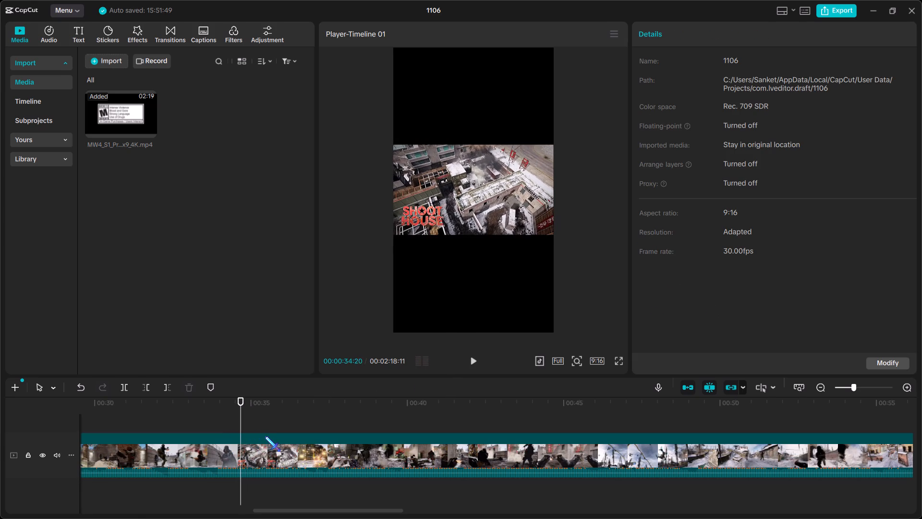
key("Left")
key("Left")
key("Left")
key("Left")
key("Left")
key("Left")
key("Left")
key("Left")
key("Left")
key("Left")
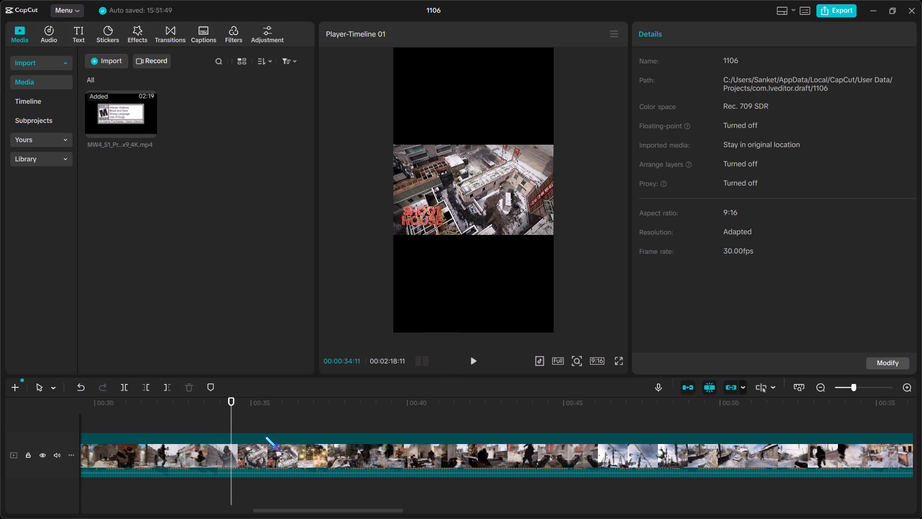
key("Left")
key("Left")
key("Left")
key("Left")
key("Left")
key("Left")
key("Left")
key("Left")
key("Left")
key("Left")
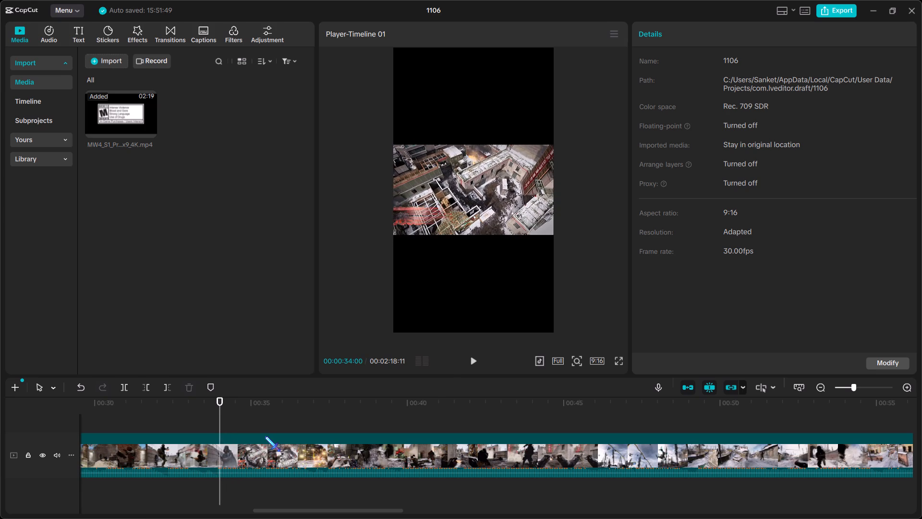
key("Left")
key("Left")
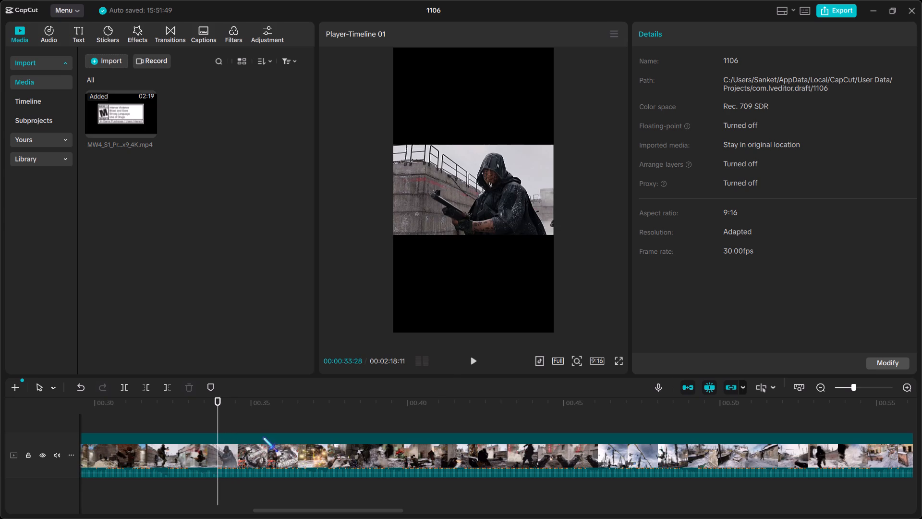
key("Right")
key("Right")
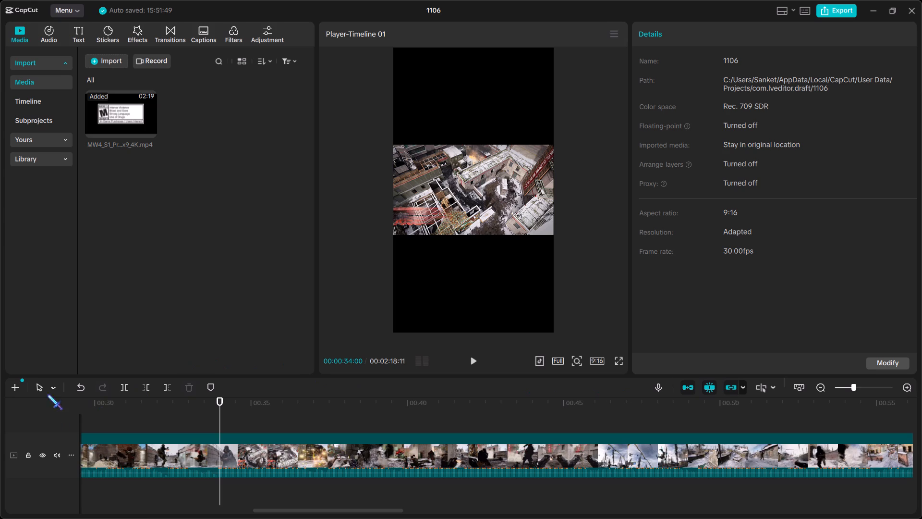
left_click(120, 390)
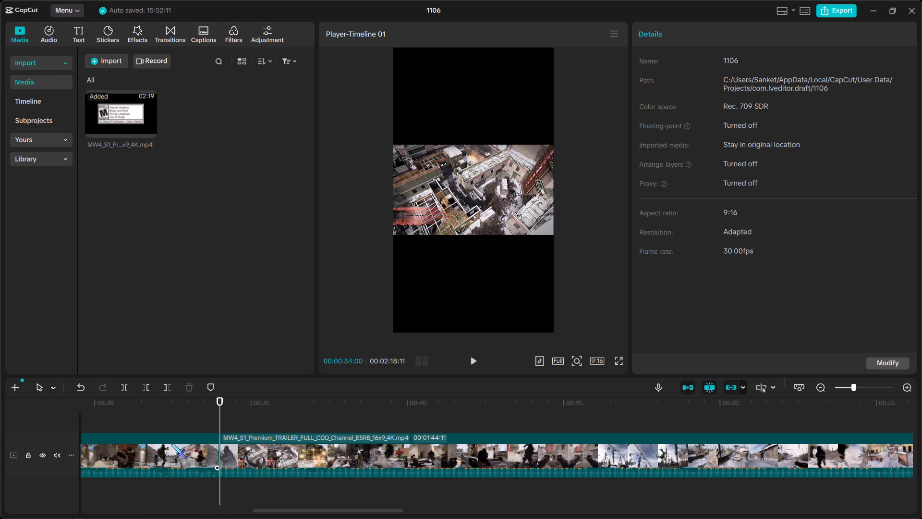
Delete the trailer segment before the split so the timeline starts with the Shoot House shot.
left_click(171, 444)
key("Delete")
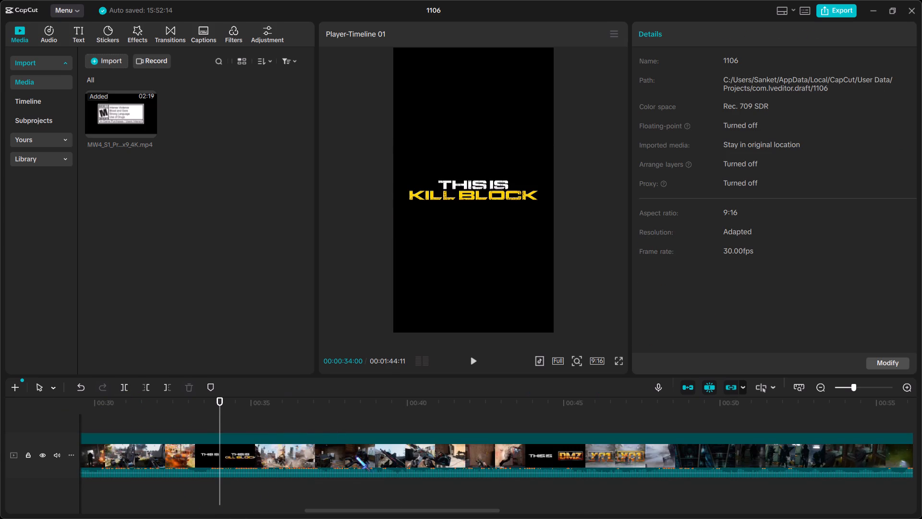
Play the opening second of the timeline to check the new start.
scroll(319, 456, "right", 12)
left_click(147, 454)
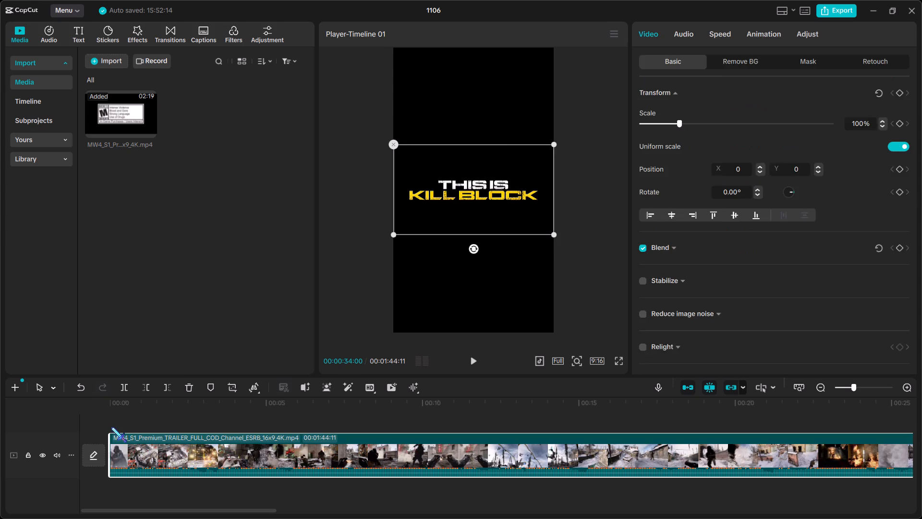
left_click(111, 427)
key("space")
key("space")
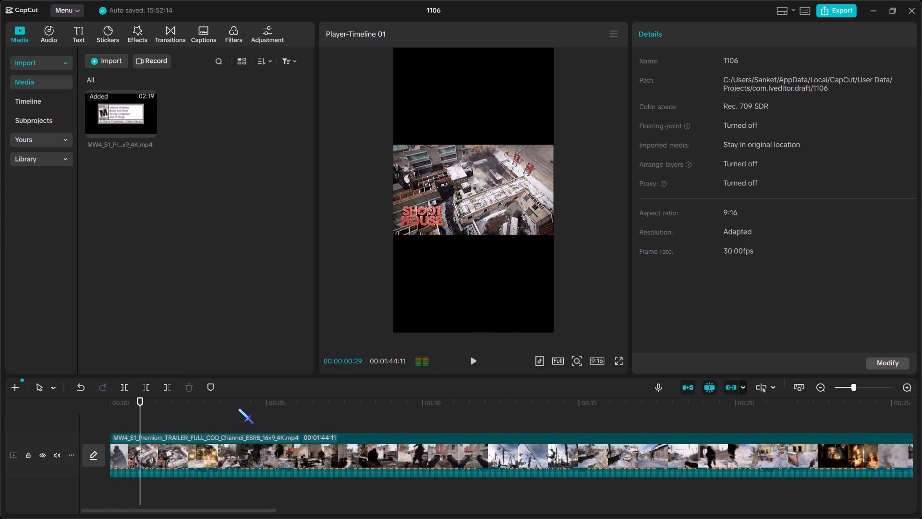
Split the trailer clip at 00:00:11:09, in the dual-gun shot just before the Backstab footage.
scroll(518, 451, "left", 1)
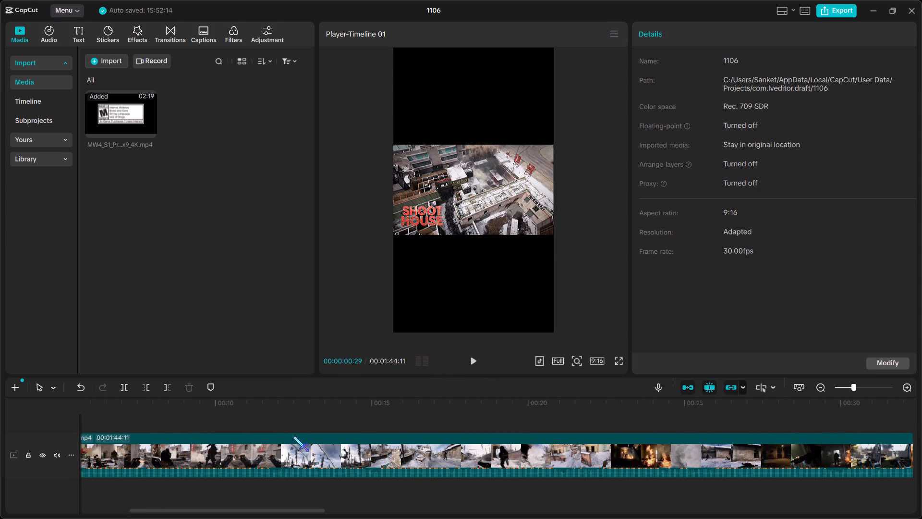
left_click(278, 430)
key("space")
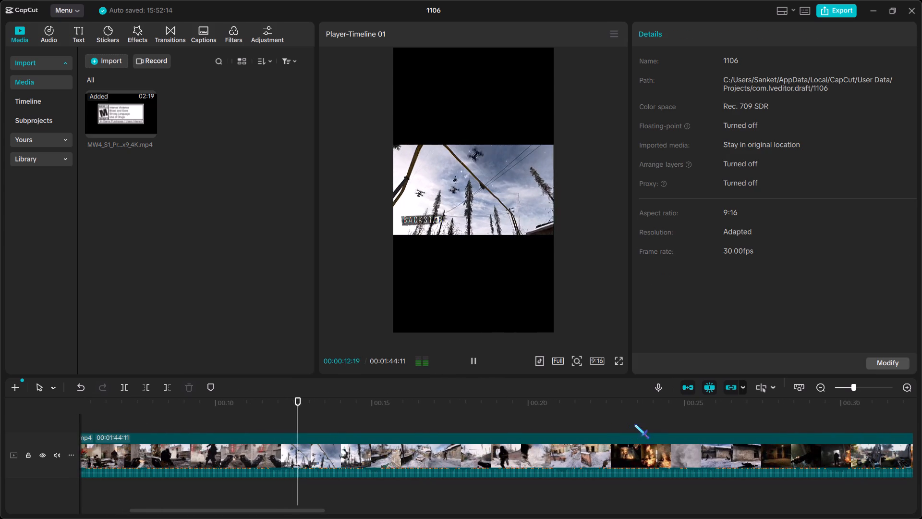
key("space")
key("Left")
key("Left")
key("Left")
key("Left")
key("Left")
key("Left")
key("Left")
key("Left")
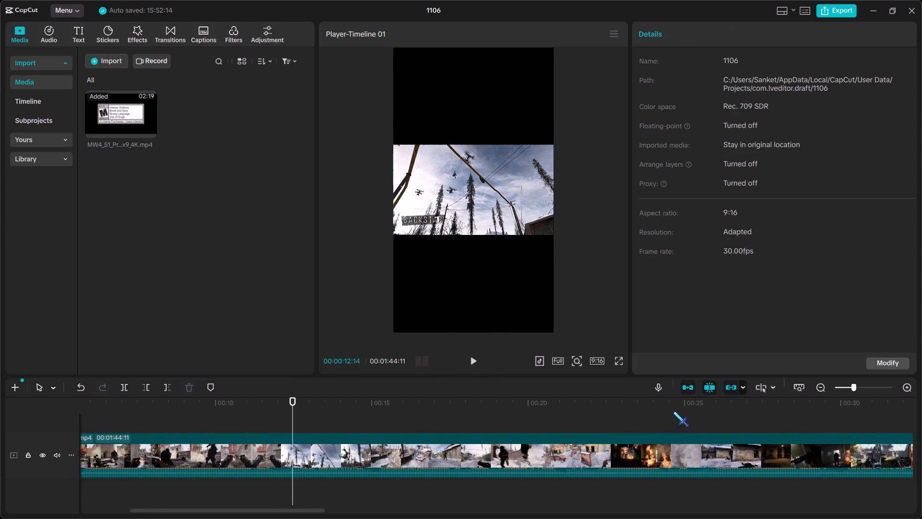
key("Left")
key("Left")
key("Left")
key("Left")
key("Left")
key("Left")
key("Left")
key("Left")
key("Left")
key("Left")
key("Left")
key("Left")
key("Left")
key("Left")
key("Left")
key("Left")
key("Left")
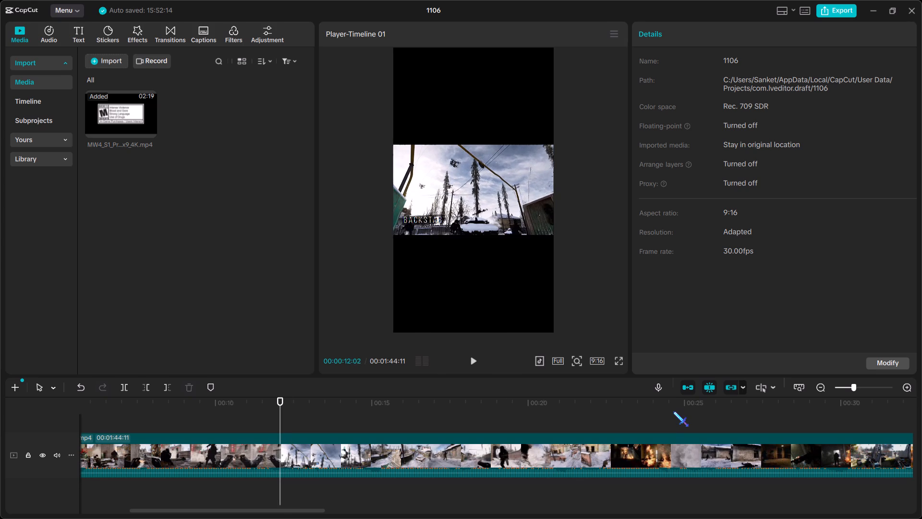
key("Left")
key("Left")
key("Left")
key("Left")
key("Left")
key("Left")
key("Left")
key("Left")
key("Left")
key("Left")
key("Left")
key("Left")
key("Left")
key("Left")
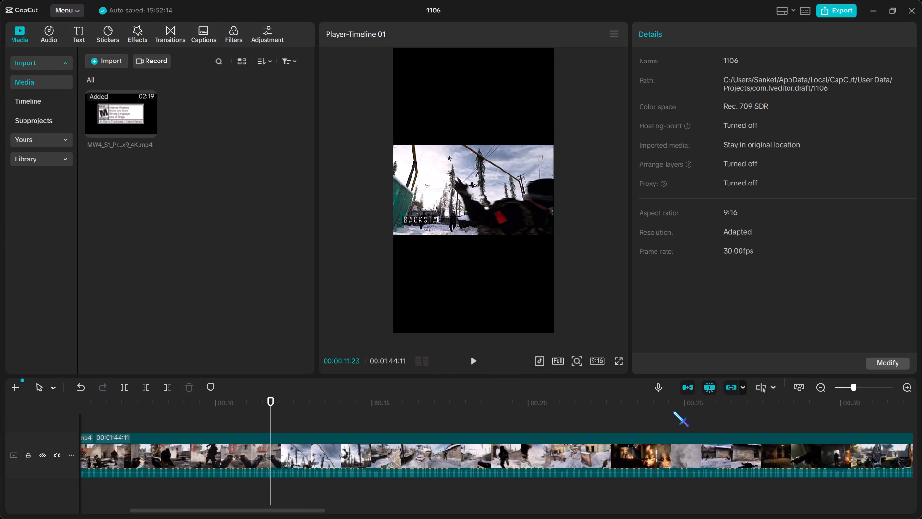
key("Left")
key("Left")
key("Left")
key("Left")
key("Left")
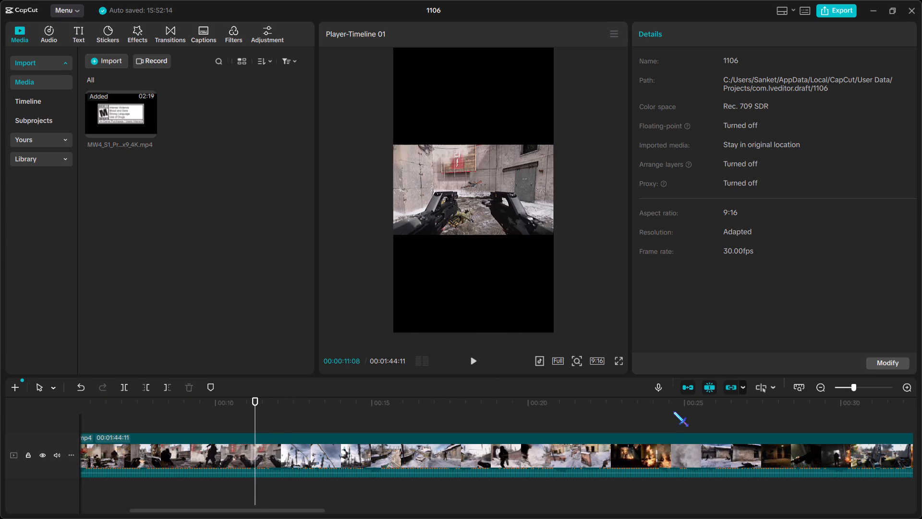
key("Left")
key("Right")
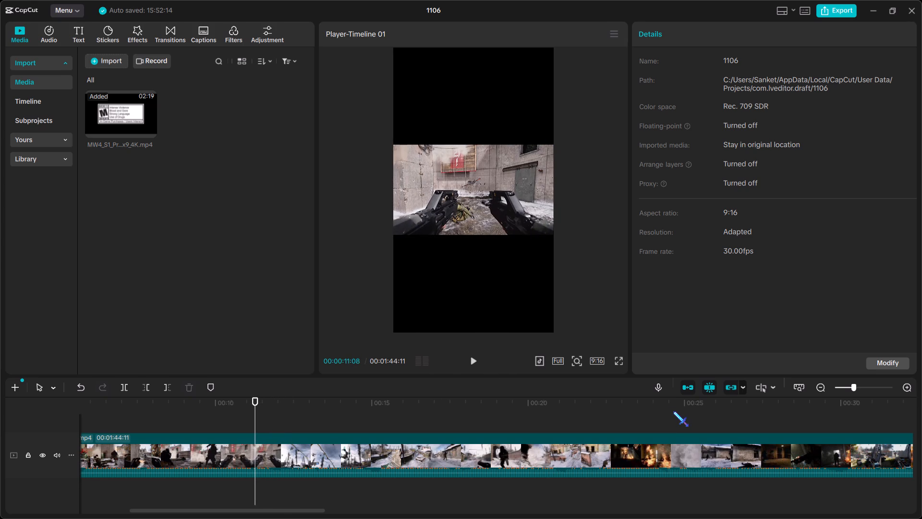
key("Right")
key("Right")
key("Left")
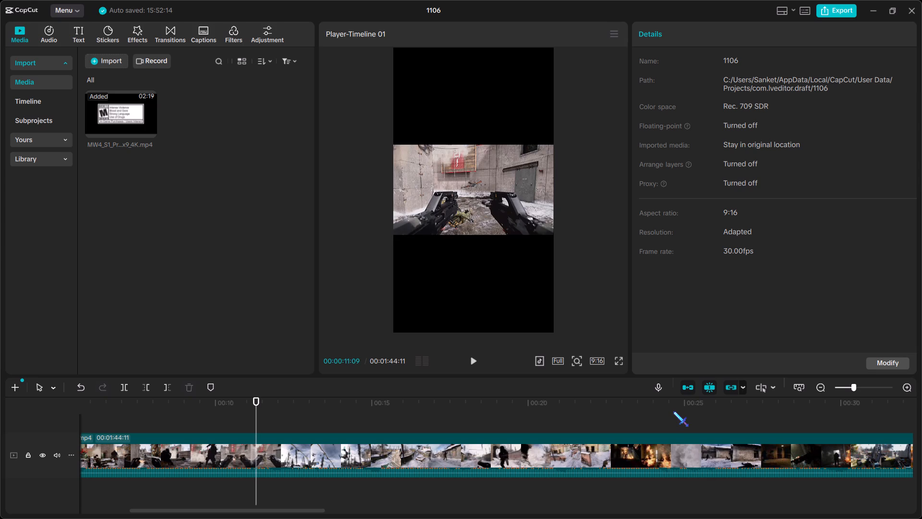
key("Right")
key("Left")
left_click(125, 391)
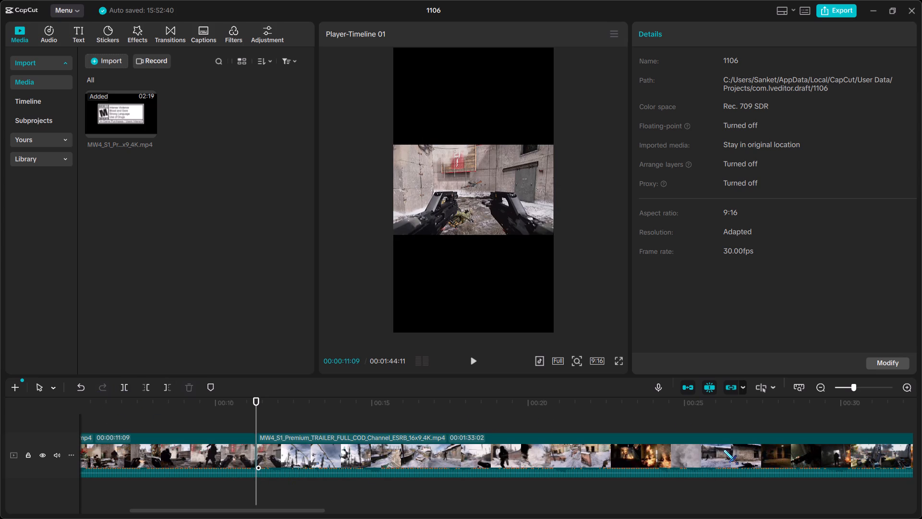
Split the remaining trailer clip at 00:00:43:05, where the blurred "THIS IS" title zooms in before the DMZ title.
scroll(723, 444, "left", 3)
scroll(594, 444, "left", 2)
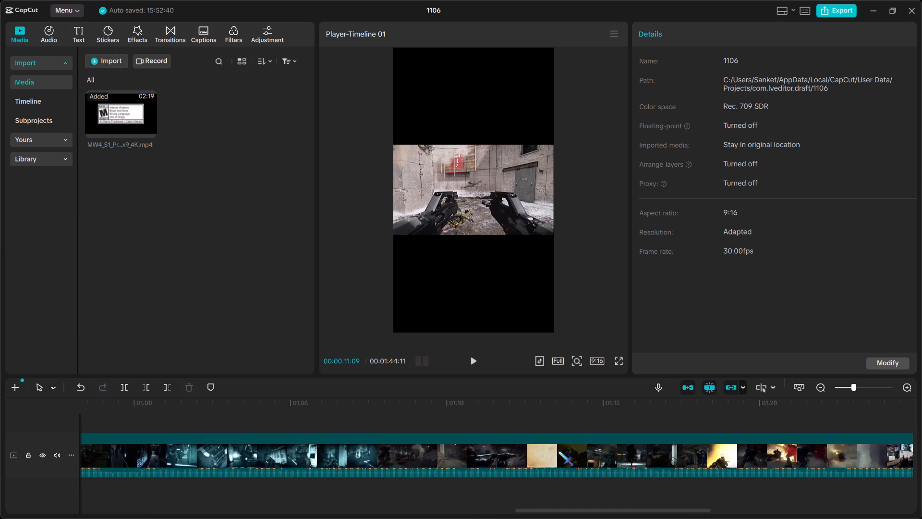
scroll(558, 451, "left", 1)
scroll(540, 450, "right", 1)
scroll(454, 461, "right", 1)
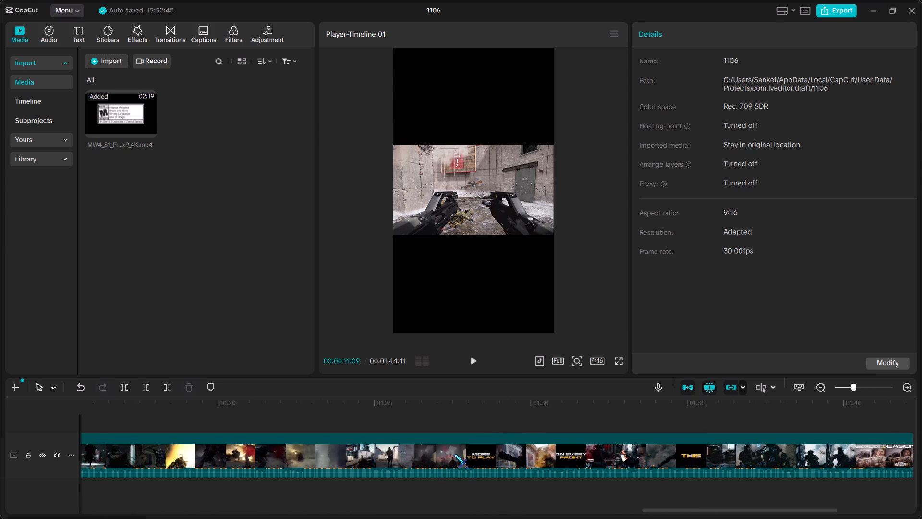
scroll(604, 451, "right", 2)
scroll(558, 455, "right", 1)
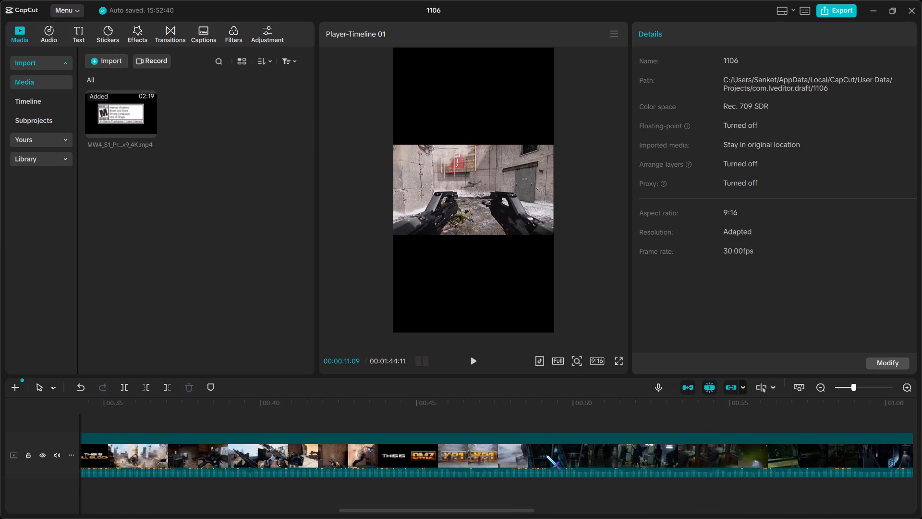
scroll(546, 455, "right", 1)
left_click(365, 447)
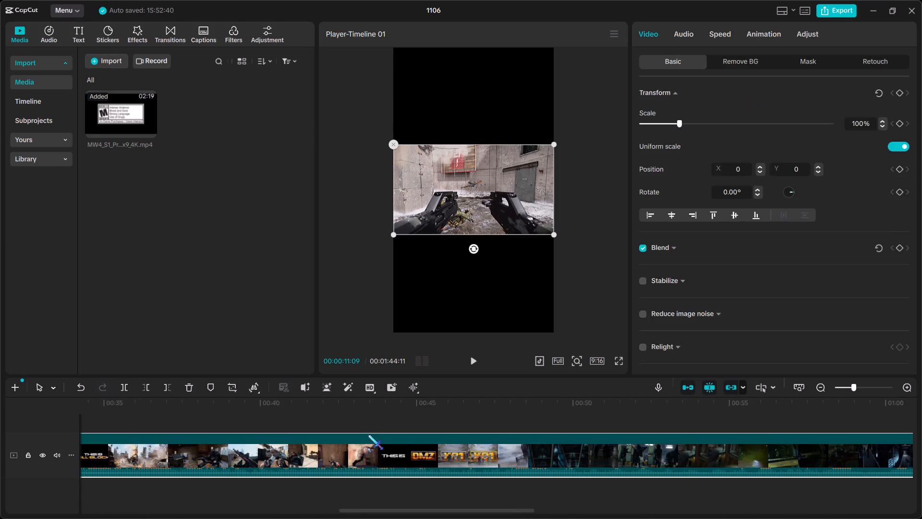
left_click(372, 426)
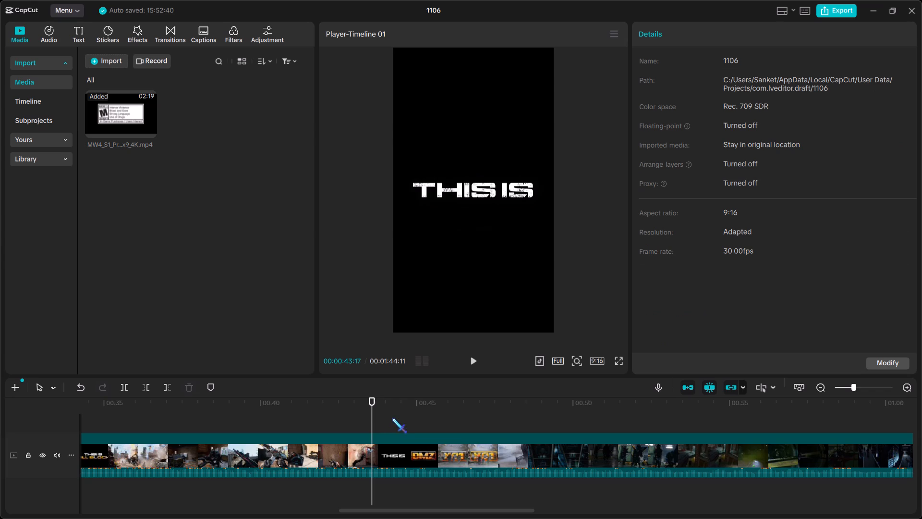
left_click(363, 417)
key("space")
key("space")
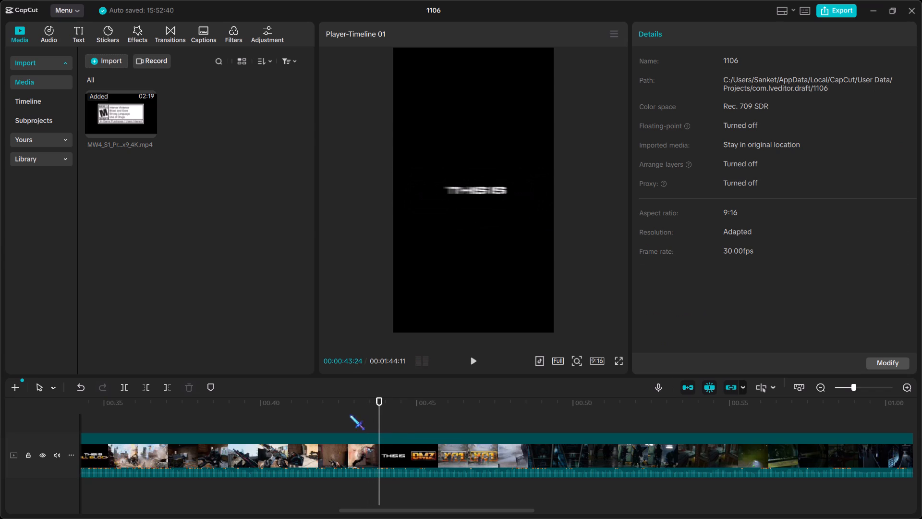
left_click(339, 411)
key("space")
key("space")
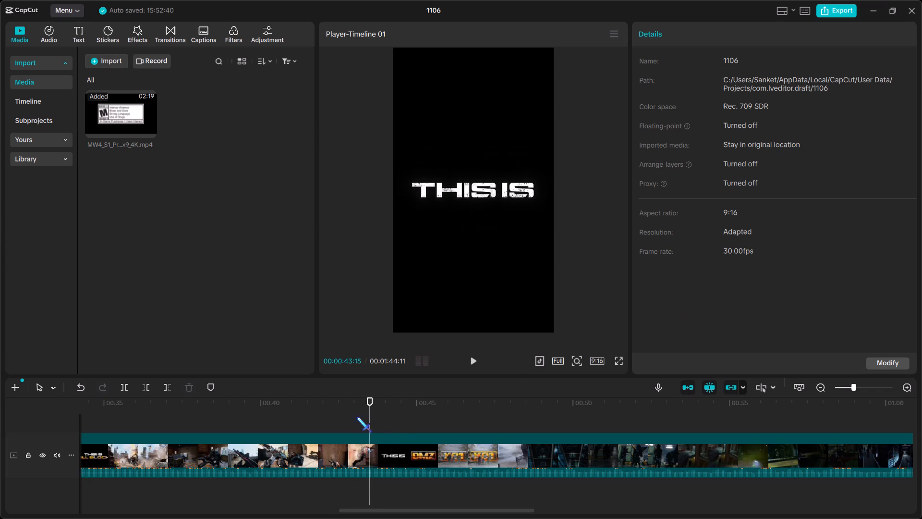
left_click(335, 416)
key("space")
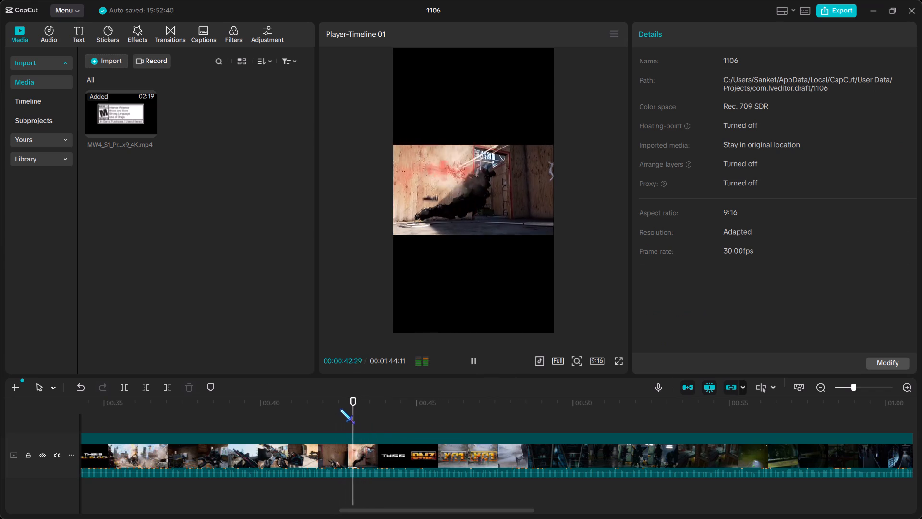
key("space")
key("space")
key("space")
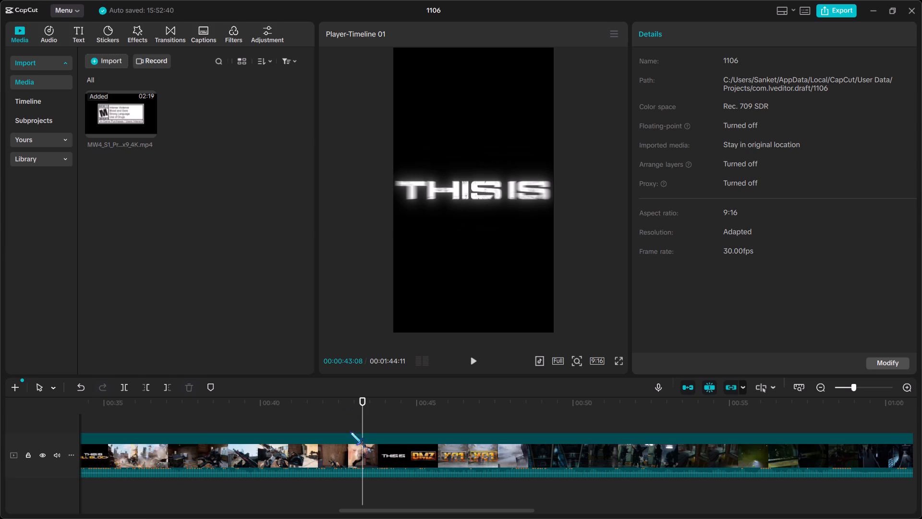
key("Left")
key("Left")
key("Left")
key("Left")
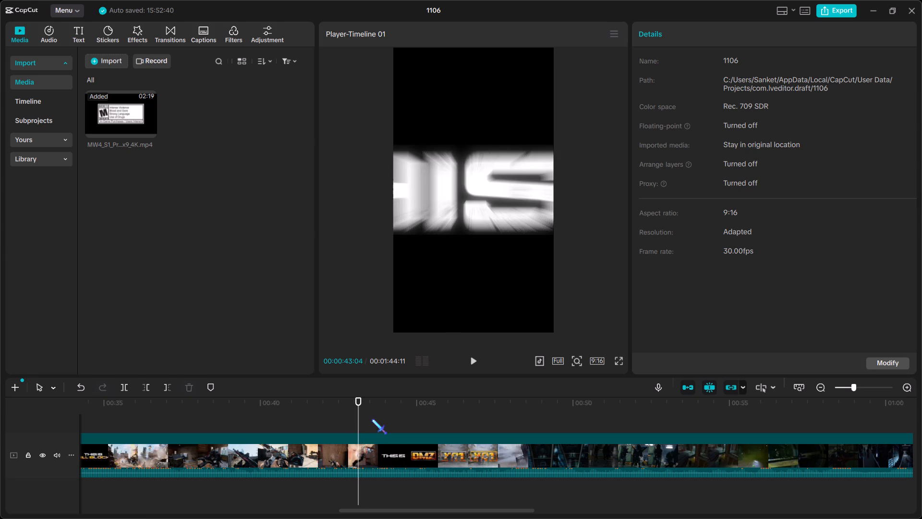
key("Right")
key("Left")
key("Right")
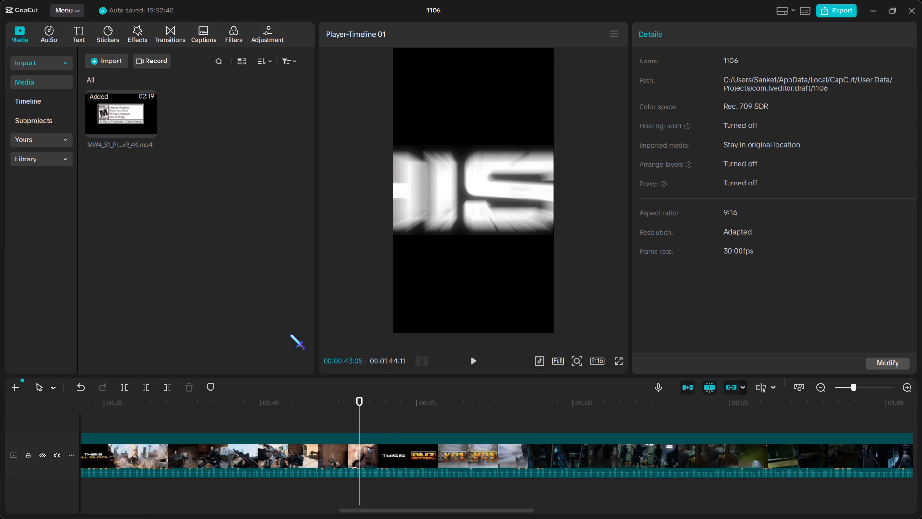
left_click(125, 390)
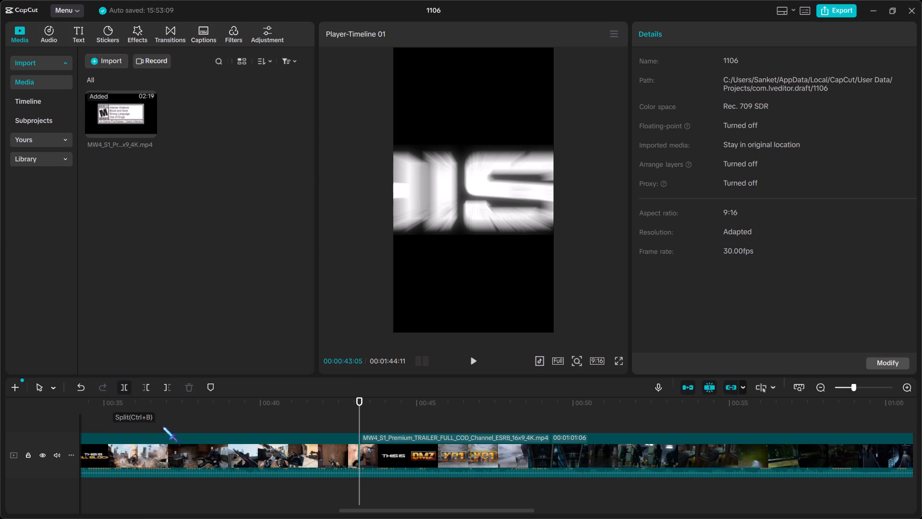
Delete the middle segment between the 00:00:11:09 and 00:00:43:05 splits, closing the gap.
left_click(269, 476)
key("Delete")
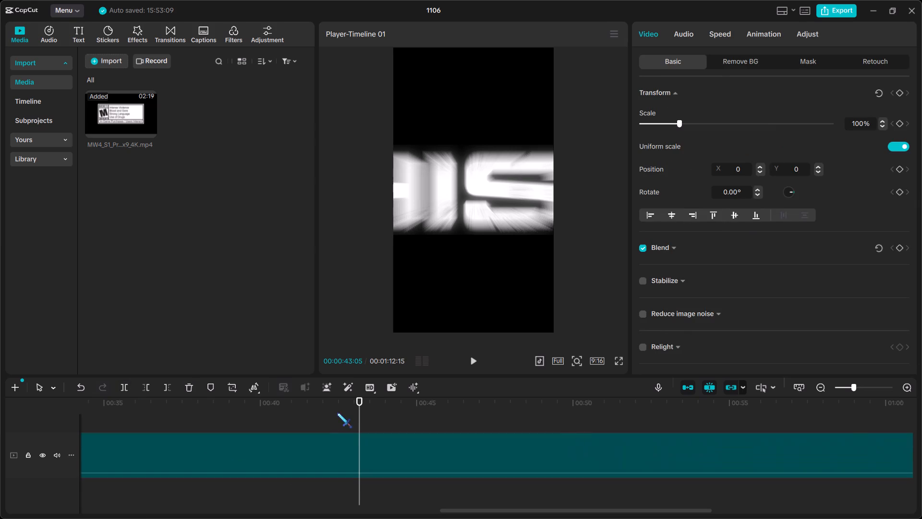
scroll(398, 441, "right", 2)
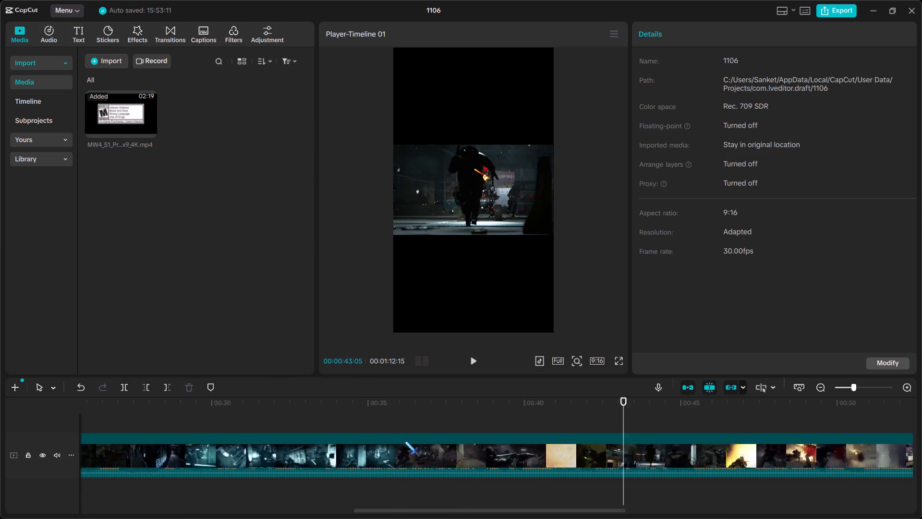
Split the trailer clip at 00:00:13:03, on the DMZ title just before the X01 title appears.
scroll(405, 441, "right", 2)
scroll(574, 463, "left", 1)
scroll(510, 464, "left", 1)
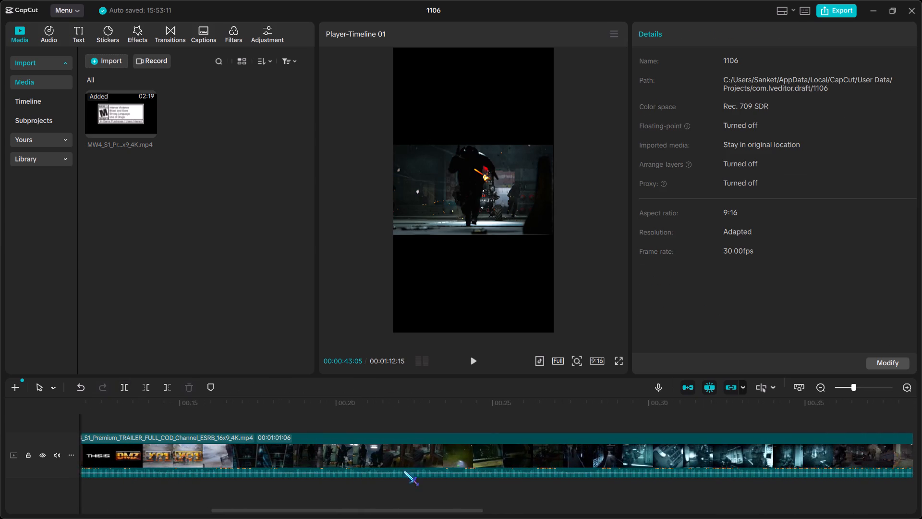
left_click(203, 457)
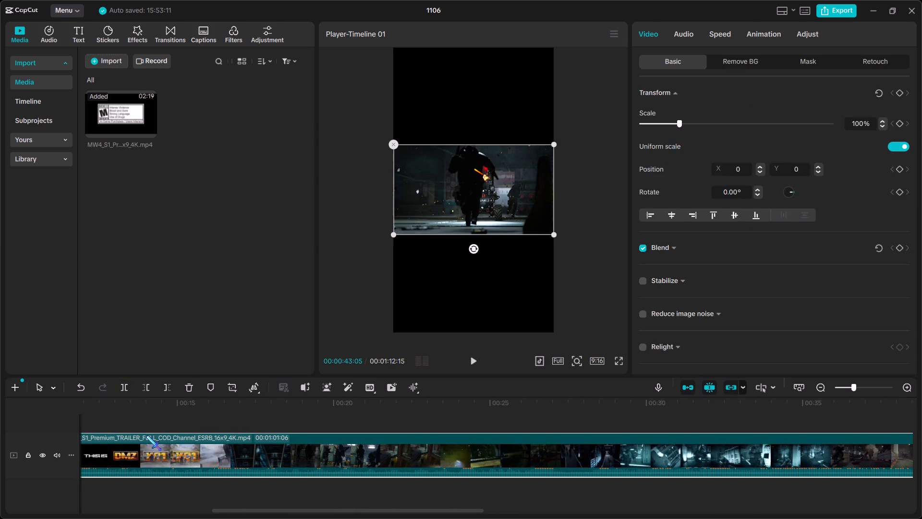
left_click(125, 419)
key("space")
key("space")
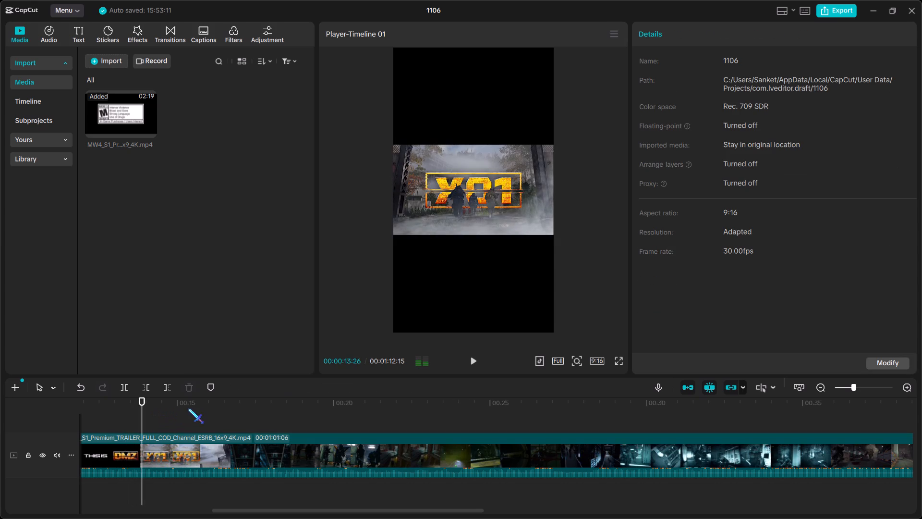
left_click(97, 414)
key("space")
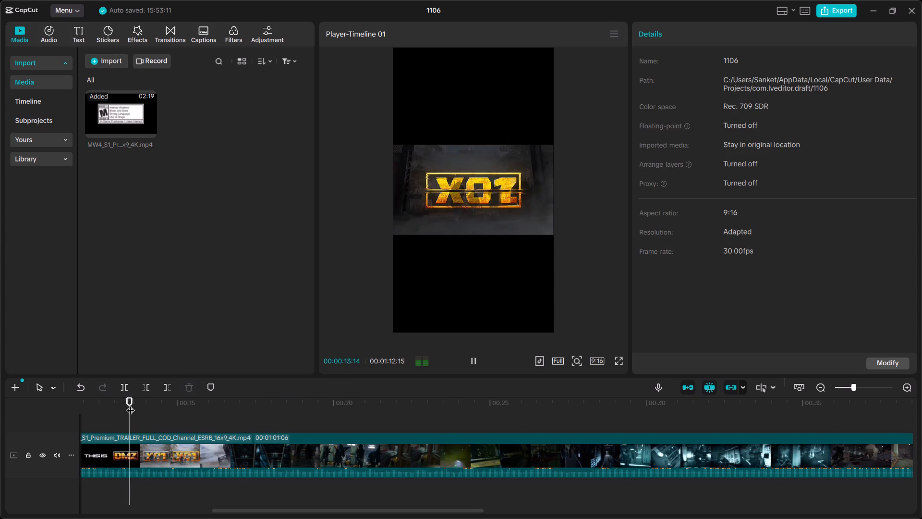
key("space")
key("Left")
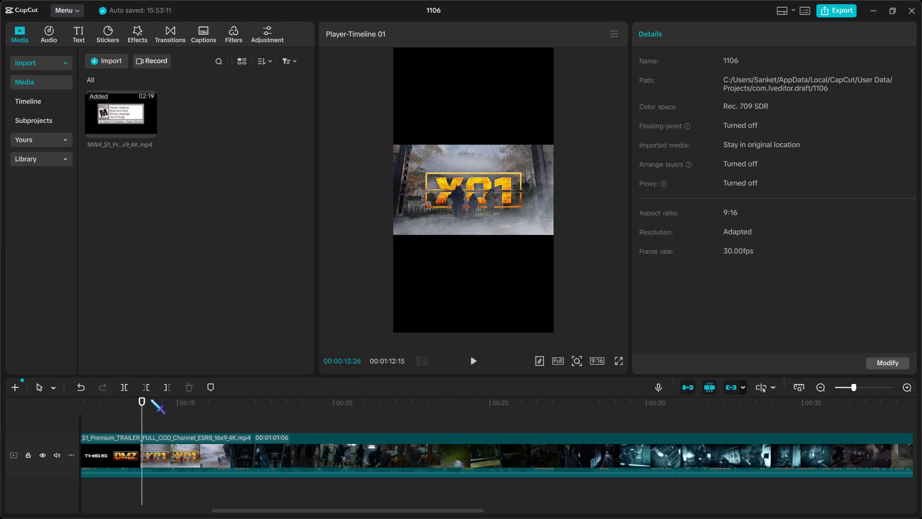
key("Left")
key("Left")
key("Left")
key("Left")
key("Left")
key("Left")
key("Left")
key("Left")
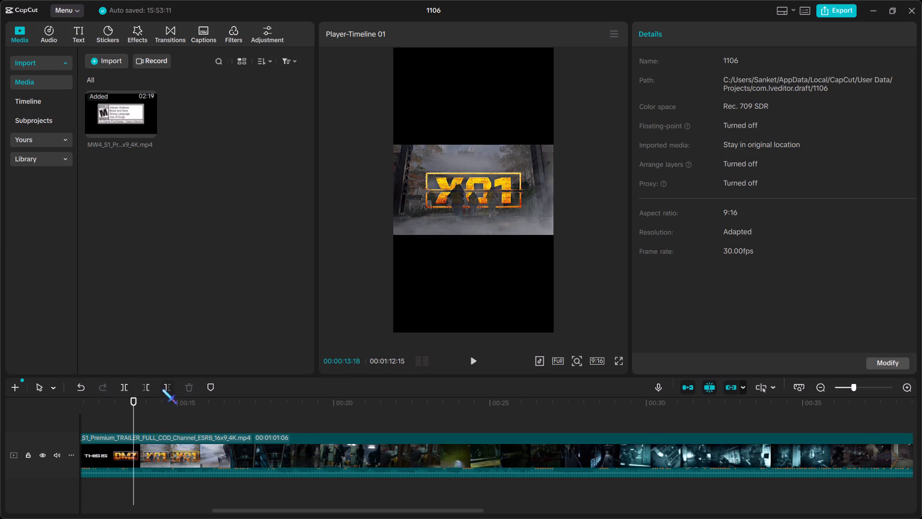
key("Left")
key("Left")
key("Left")
key("Left")
key("Left")
key("Left")
key("Left")
key("Left")
key("Left")
key("Left")
key("Left")
key("Left")
key("Left")
key("Left")
key("Left")
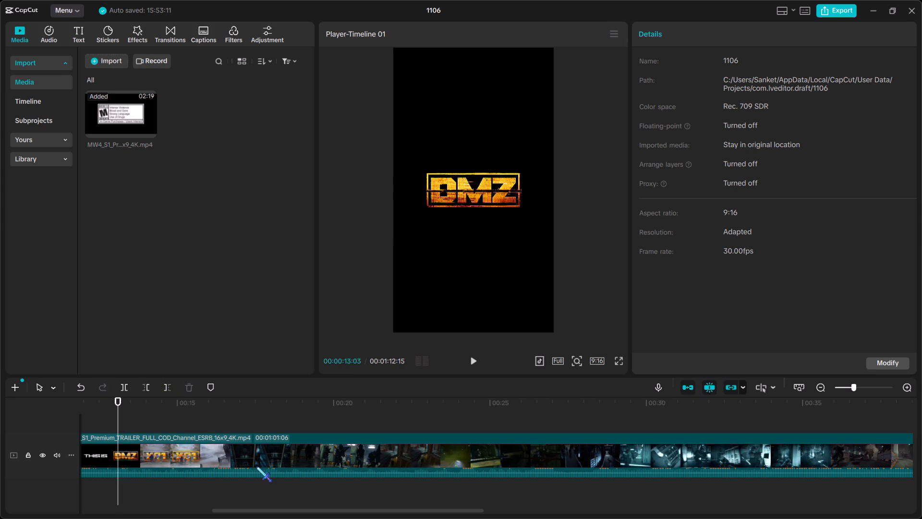
key("Right")
key("Left")
key("Left")
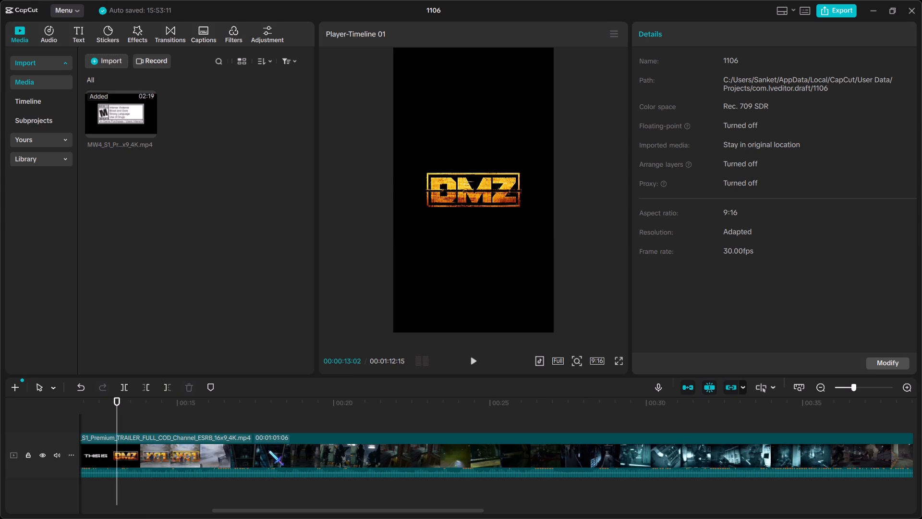
key("Right")
left_click(120, 385)
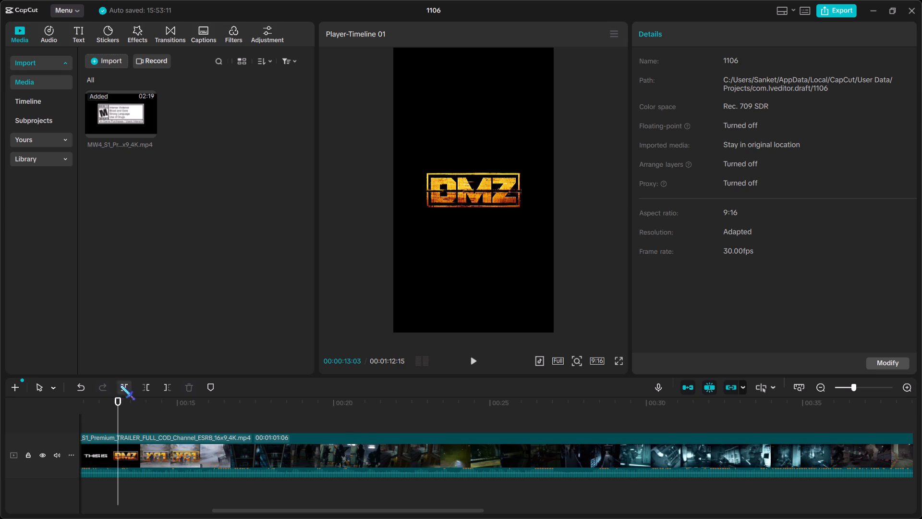
Split the remaining trailer clip at 00:01:08:11, where the blurred Season 1 end card begins.
scroll(725, 437, "left", 7)
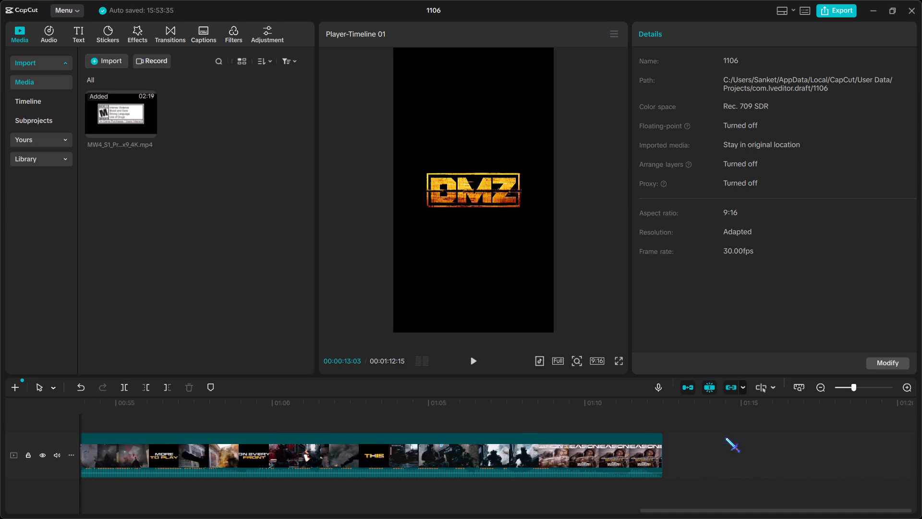
left_click(496, 424)
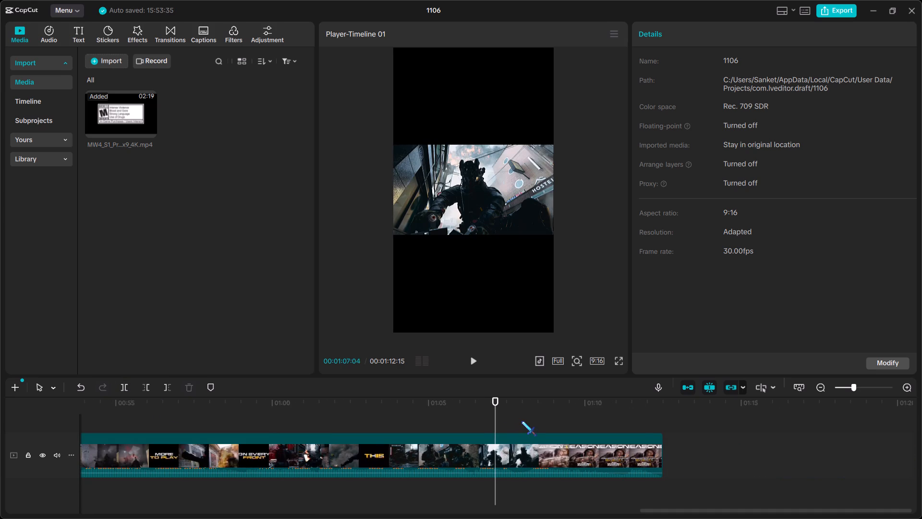
key("space")
key("space")
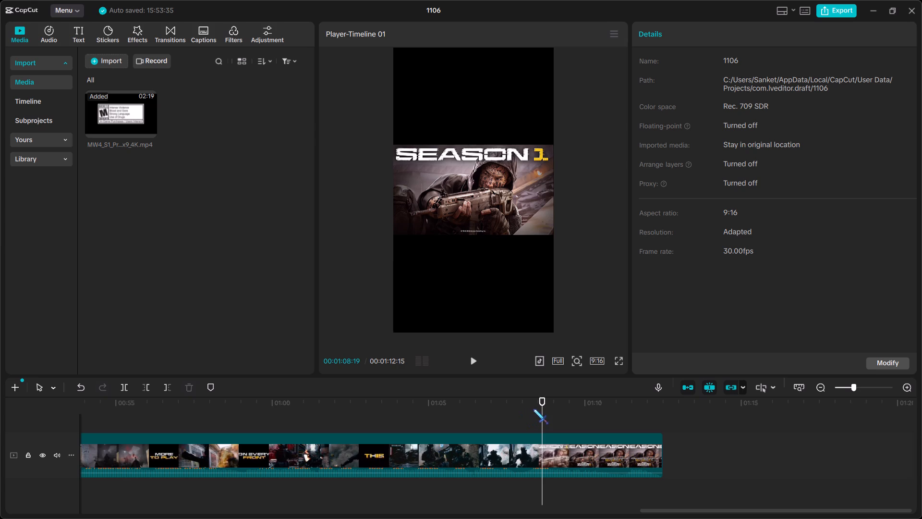
left_click_drag(529, 409, 523, 409)
key("space")
key("space")
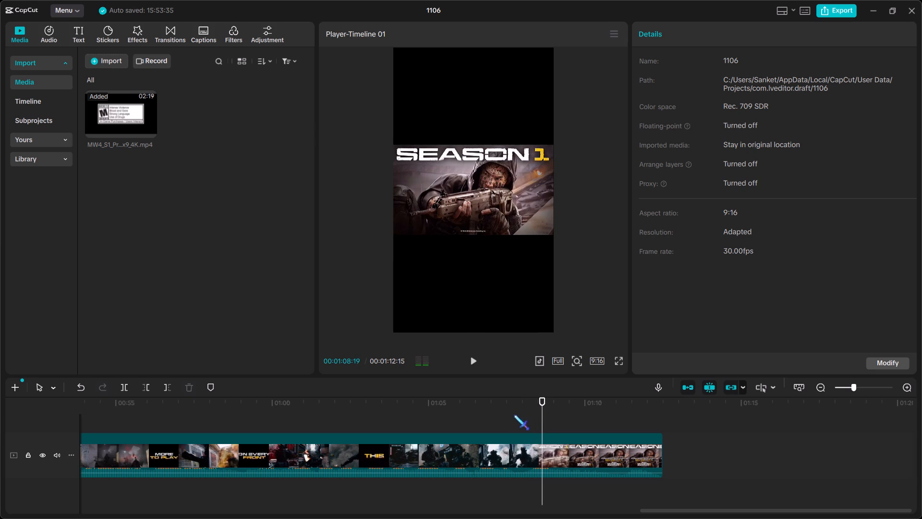
left_click(510, 409)
key("space")
key("space")
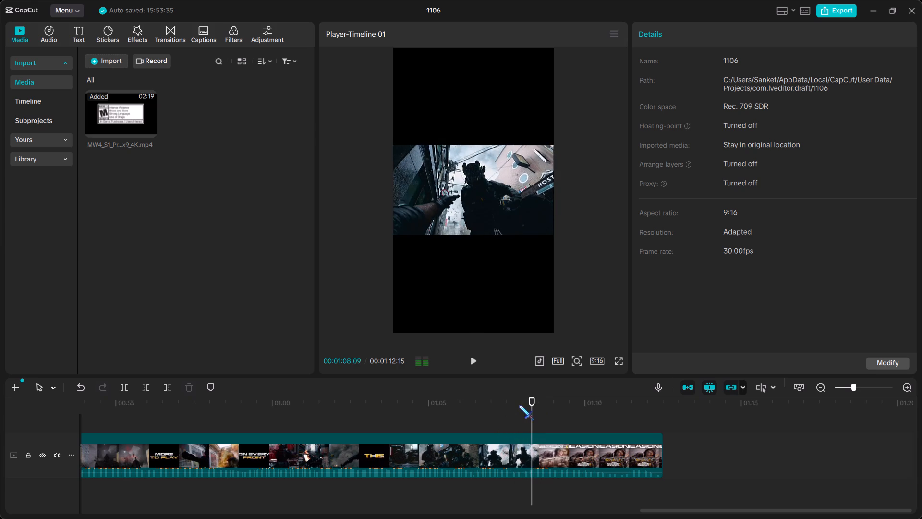
key("space")
key("space")
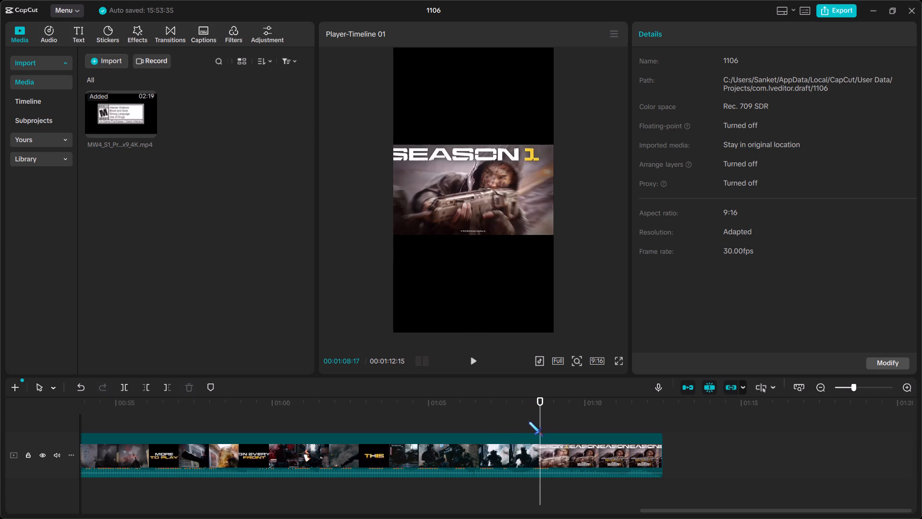
key("Left")
key("Left")
key("Left")
key("Left")
key("Left")
key("Left")
key("Left")
key("Left")
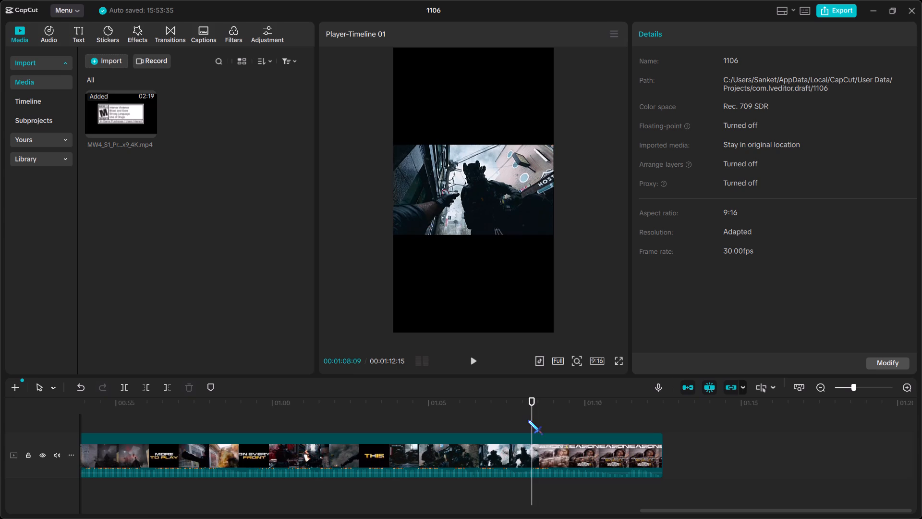
key("Right")
key("Right")
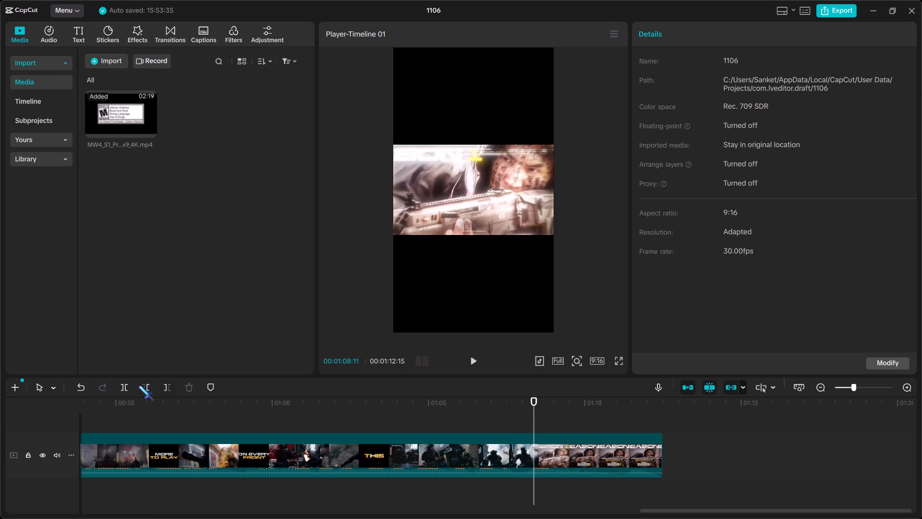
left_click(130, 386)
Delete the segment between the 00:00:13:03 and 00:01:08:11 splits, closing the gap.
left_click(269, 448)
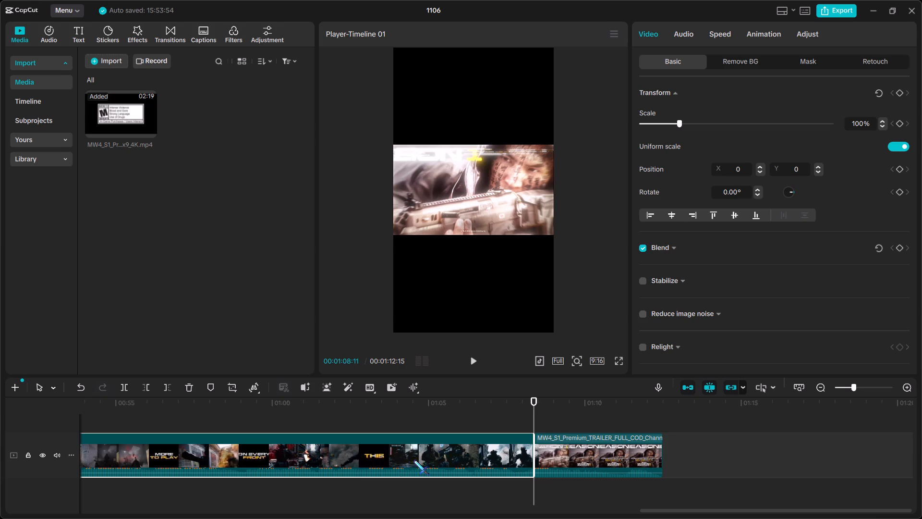
left_click(350, 467)
scroll(367, 458, "right", 5)
scroll(386, 450, "left", 1)
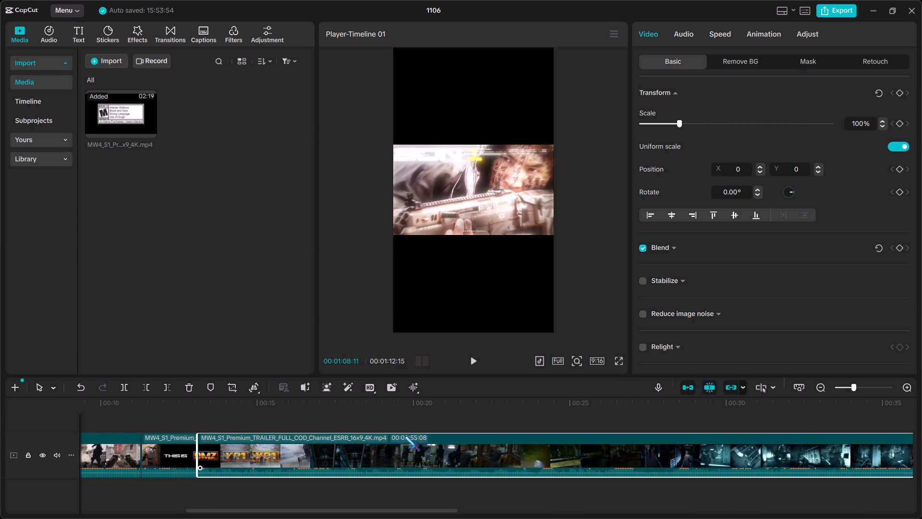
key("Delete")
scroll(393, 432, "right", 4)
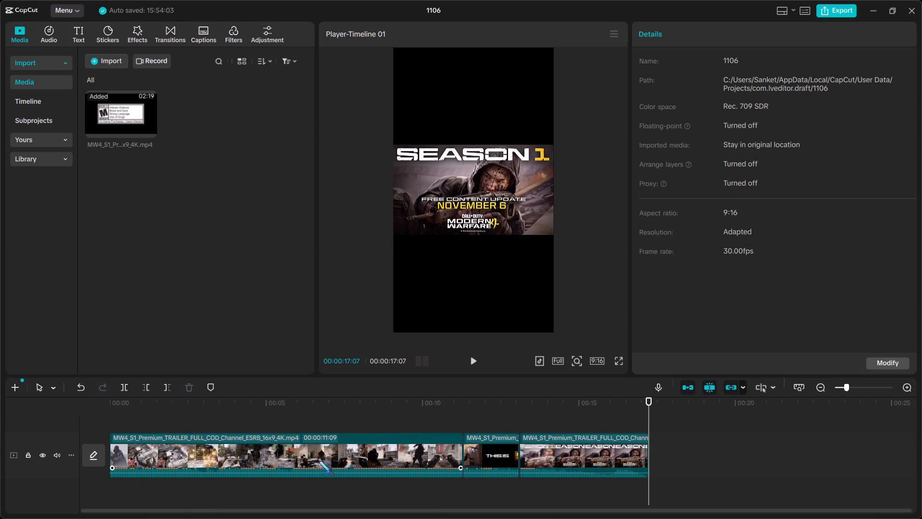
Play the shortened timeline from the start in full screen through to the Season 1 end card, and exit full screen.
left_click(111, 414)
key("space")
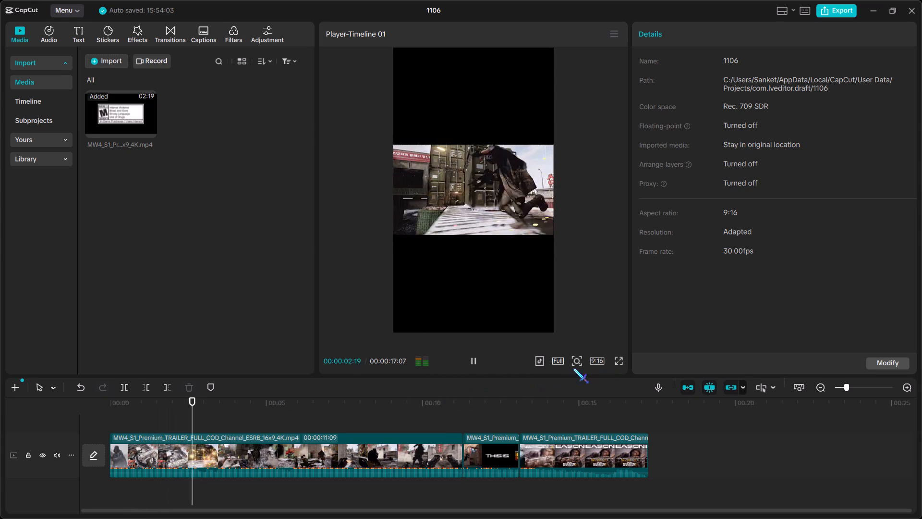
left_click(615, 361)
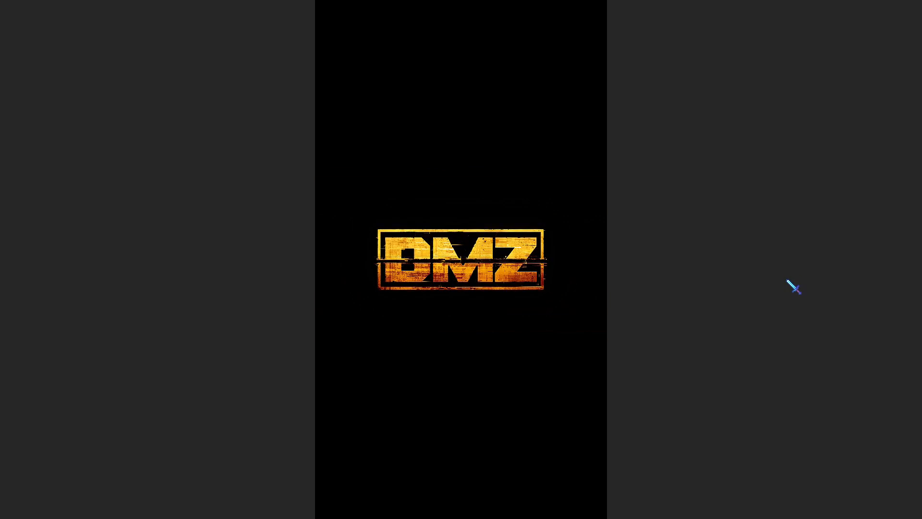
key("space")
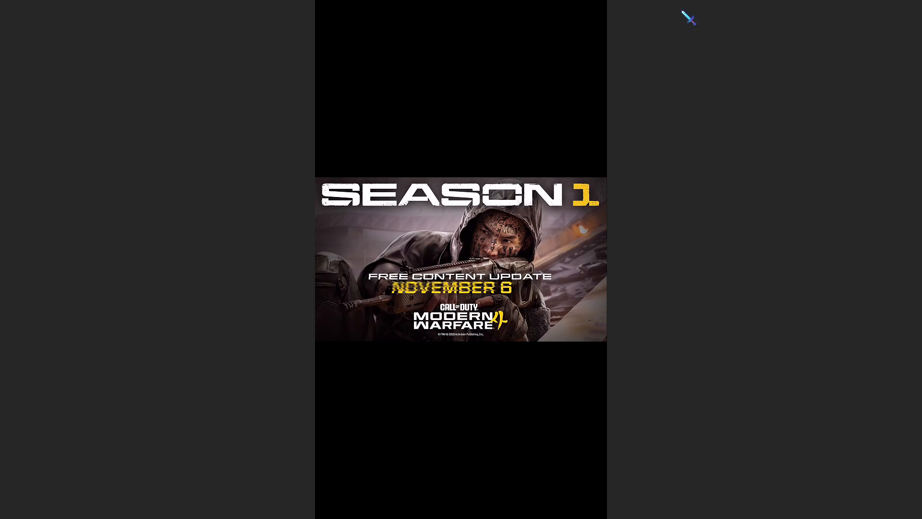
key("Escape")
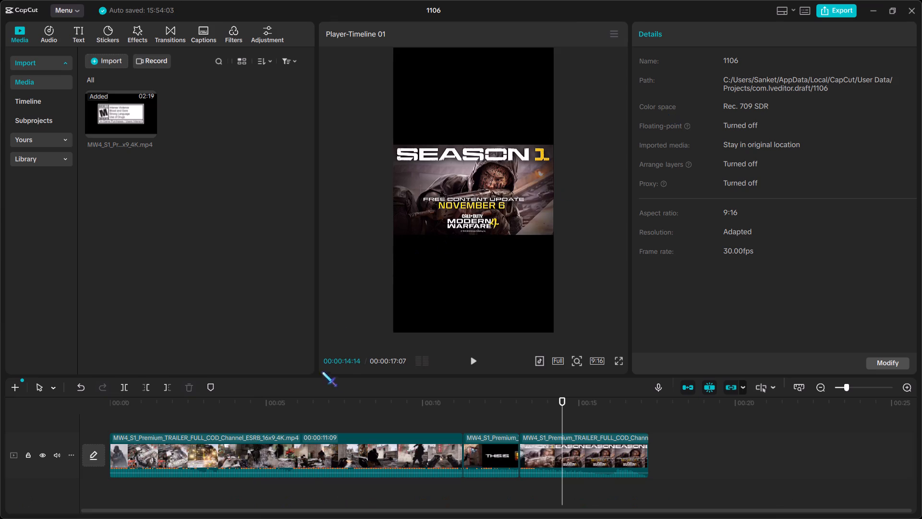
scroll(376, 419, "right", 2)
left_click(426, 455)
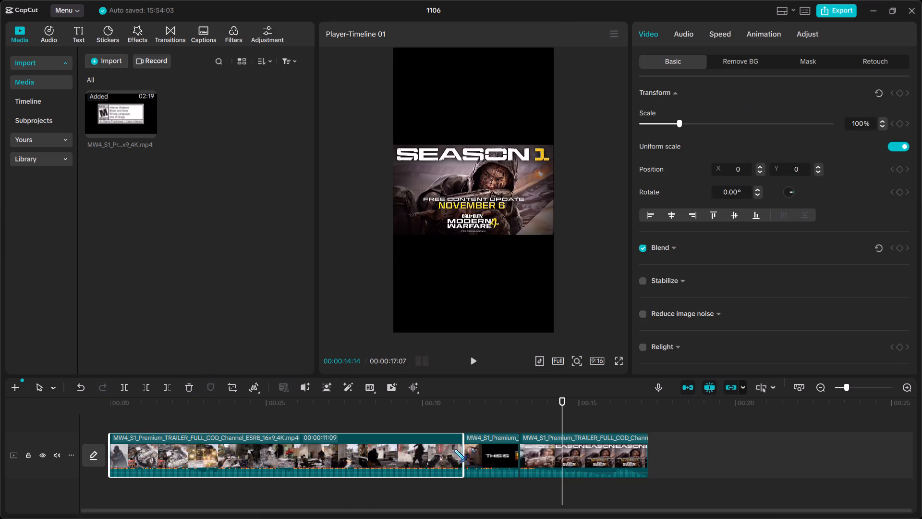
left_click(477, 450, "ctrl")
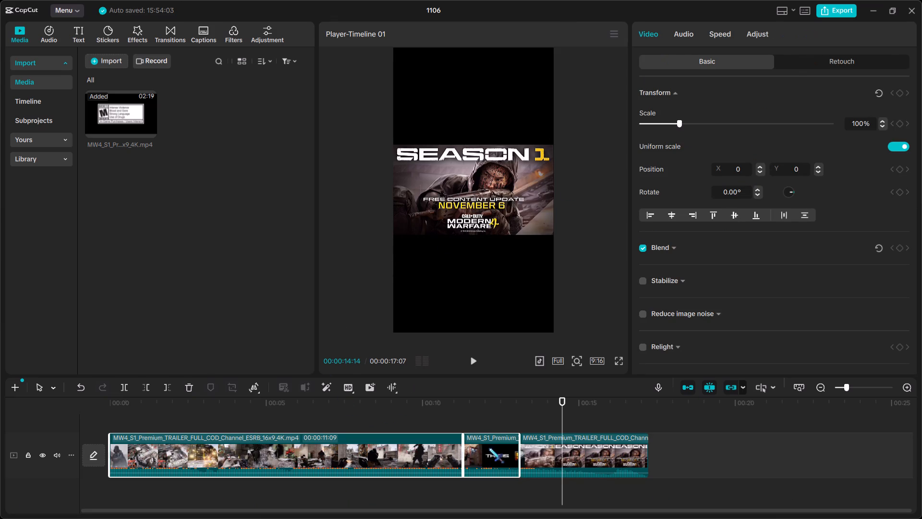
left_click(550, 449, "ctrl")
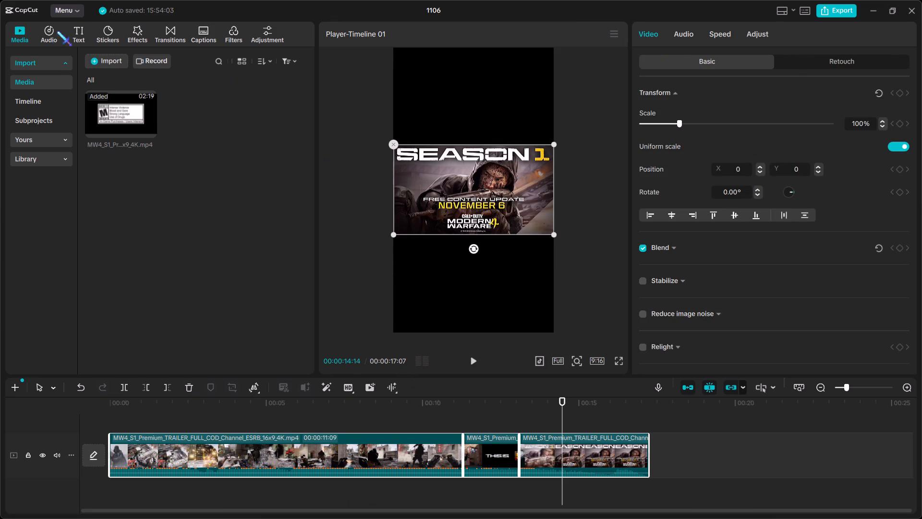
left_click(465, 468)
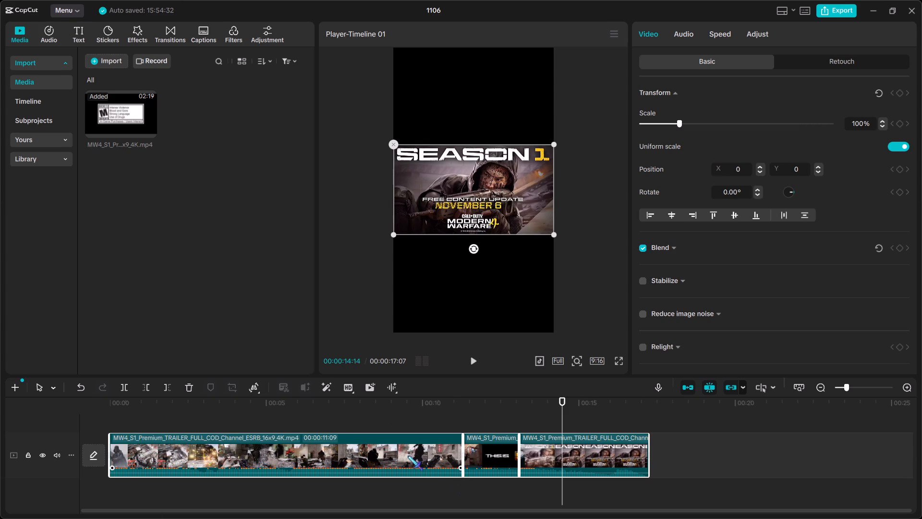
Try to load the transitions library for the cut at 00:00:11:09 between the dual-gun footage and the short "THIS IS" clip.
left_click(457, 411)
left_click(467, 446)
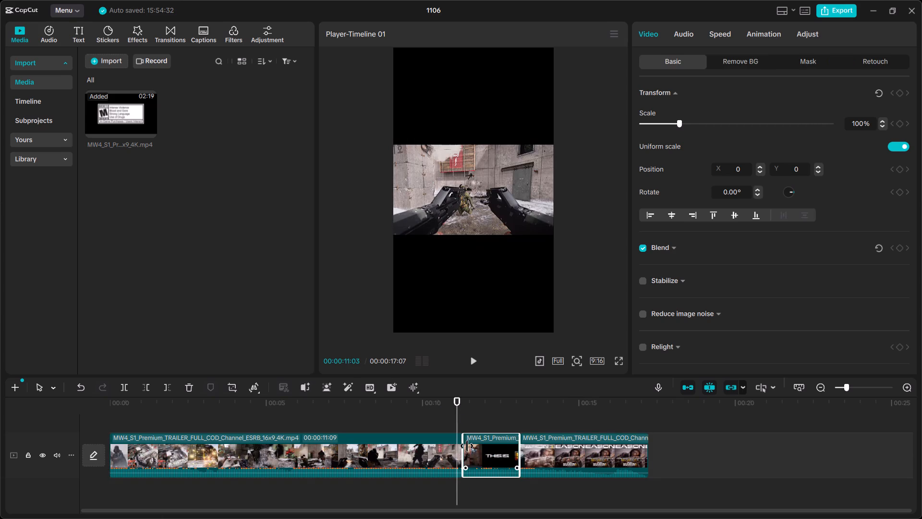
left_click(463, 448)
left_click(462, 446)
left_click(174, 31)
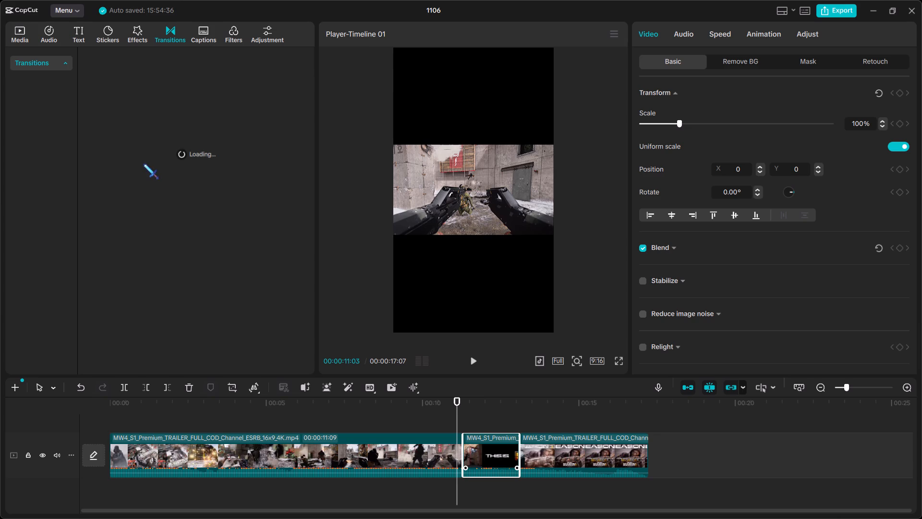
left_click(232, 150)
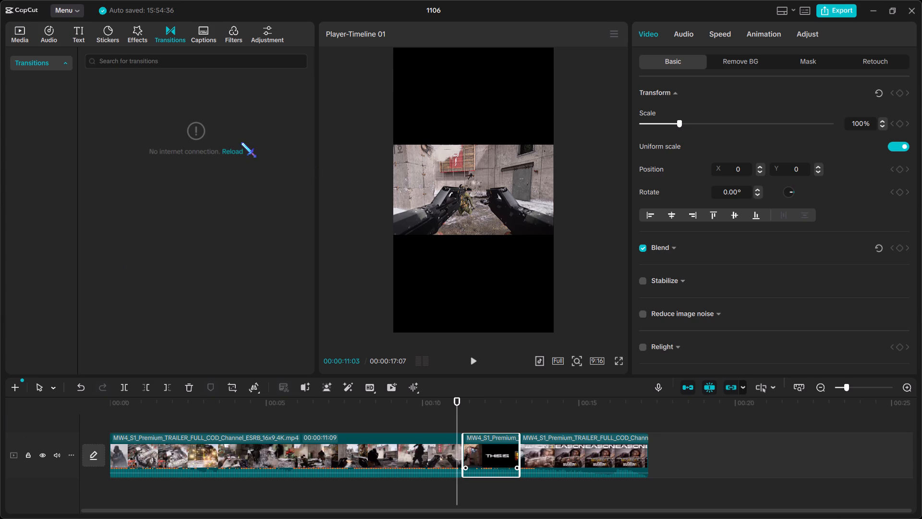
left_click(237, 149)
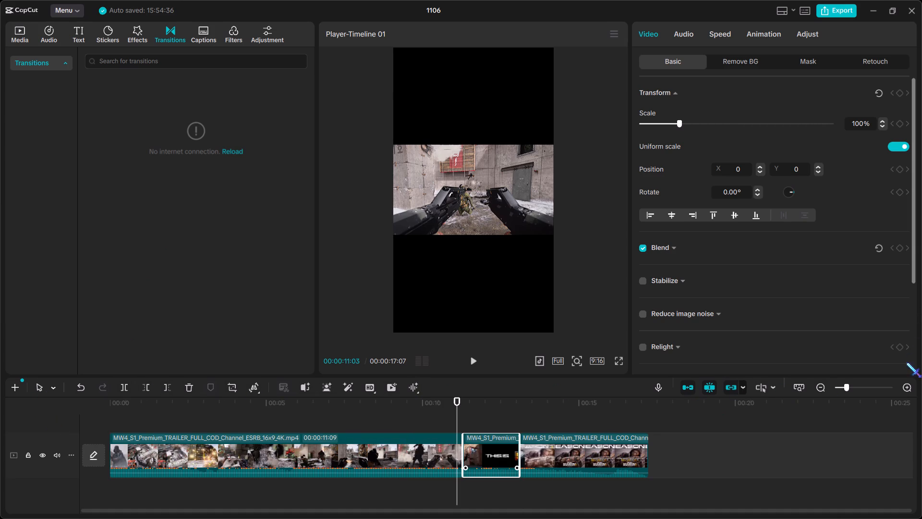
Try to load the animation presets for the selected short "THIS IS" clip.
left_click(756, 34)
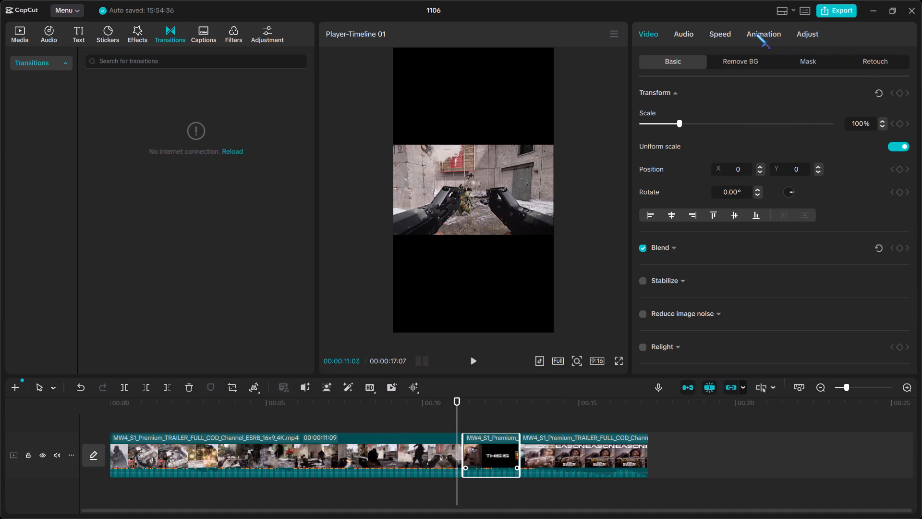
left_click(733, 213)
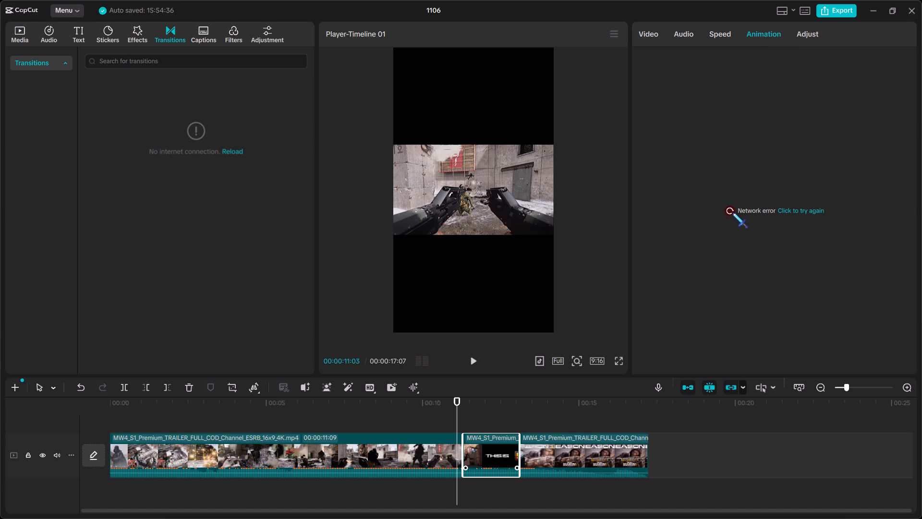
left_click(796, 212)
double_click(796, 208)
Move the playhead back to the start of the timeline at 00:00:00:00.
scroll(239, 445, "right", 16)
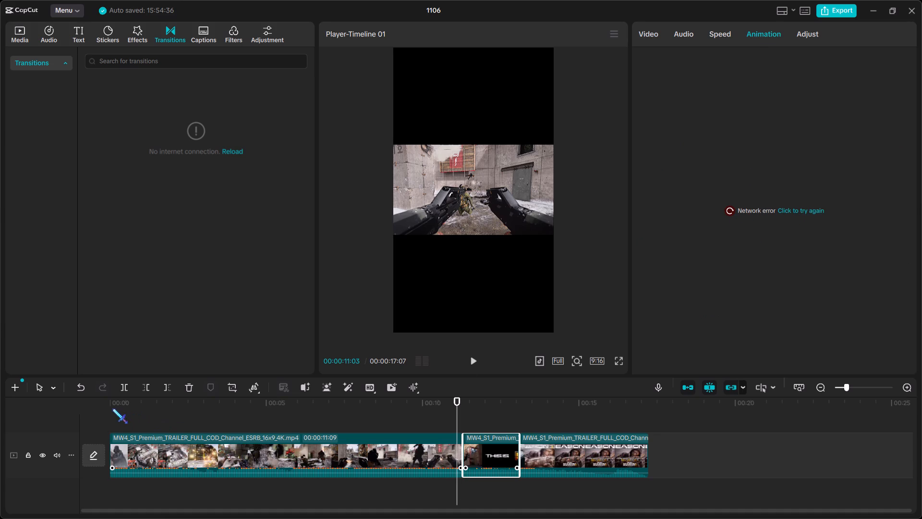
left_click(112, 408)
scroll(193, 346, "right", 3)
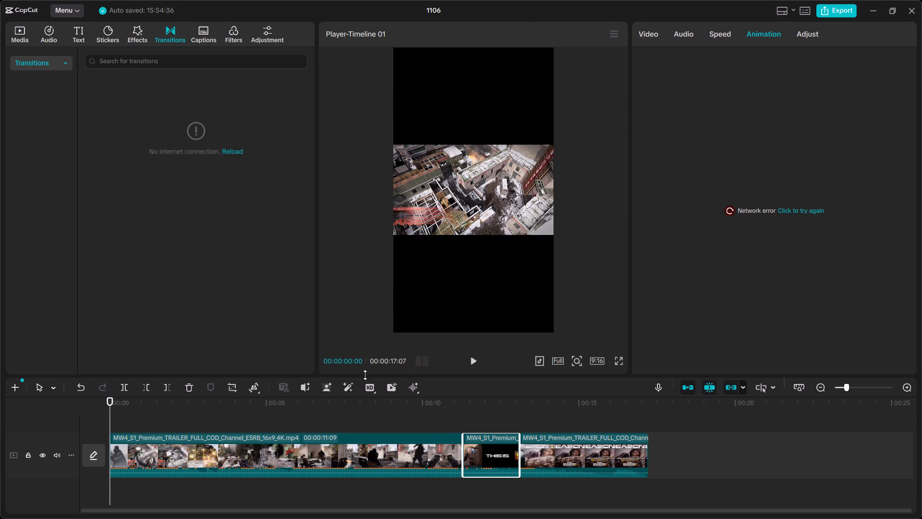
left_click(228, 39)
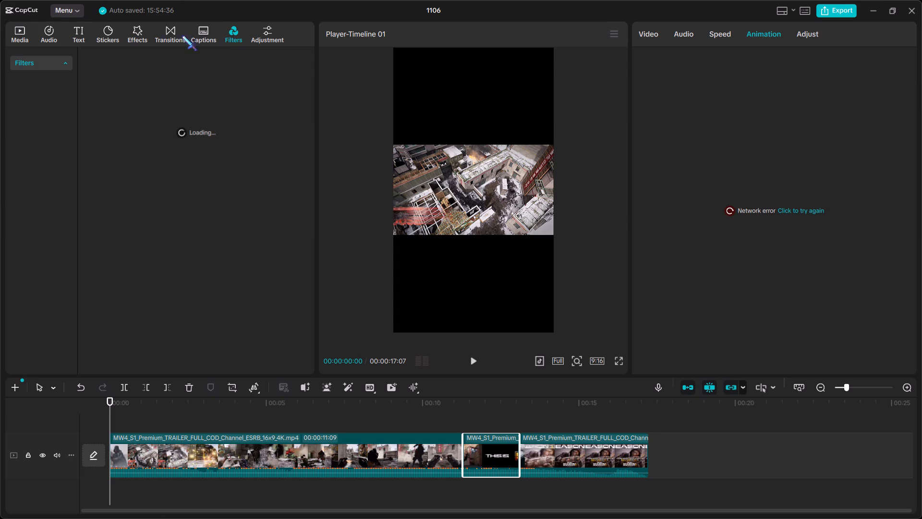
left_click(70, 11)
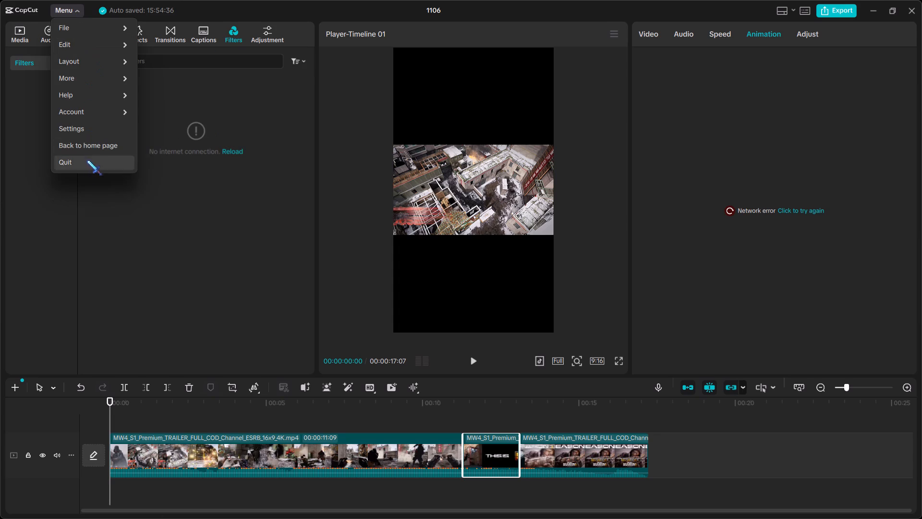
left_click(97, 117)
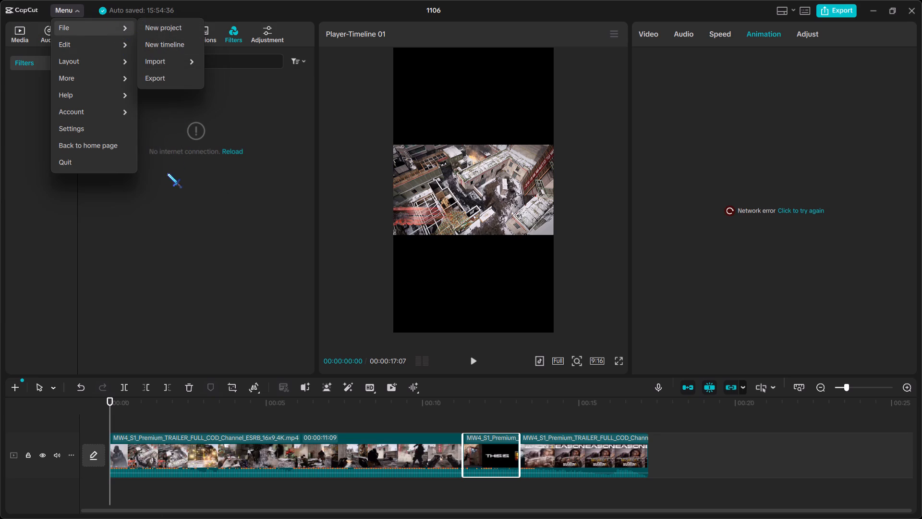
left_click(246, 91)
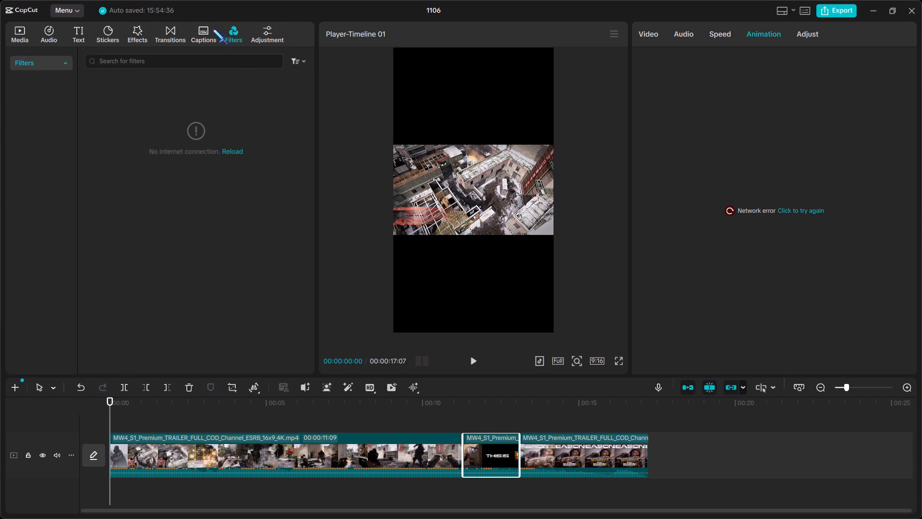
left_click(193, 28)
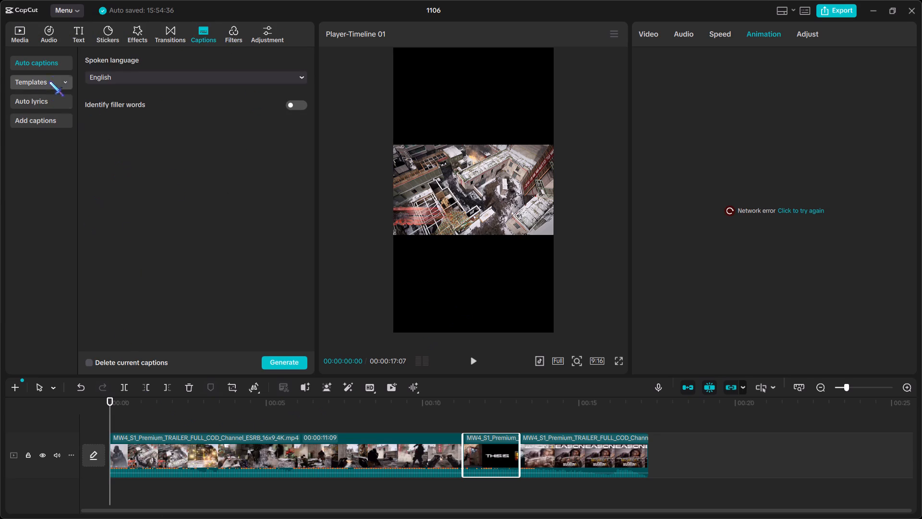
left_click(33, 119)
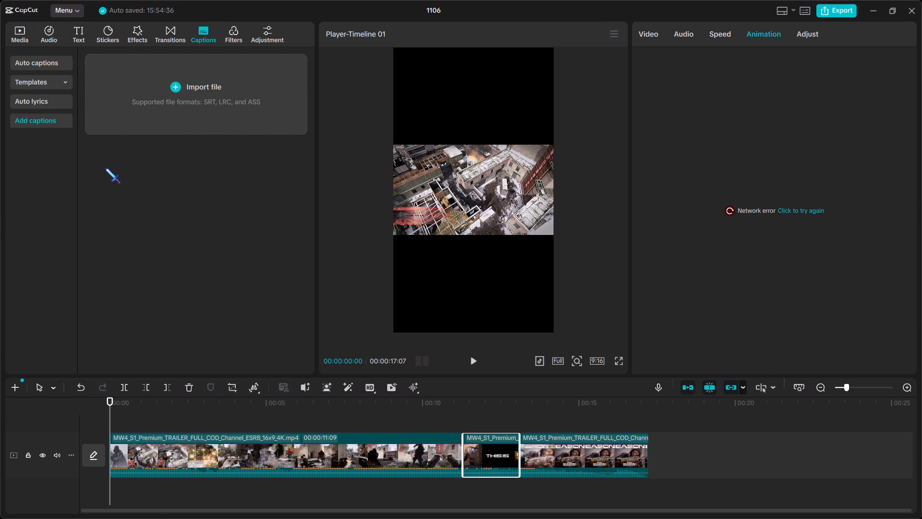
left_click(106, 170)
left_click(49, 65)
Add a default text title at the timeline start and move it to the black area just above the video.
left_click(73, 38)
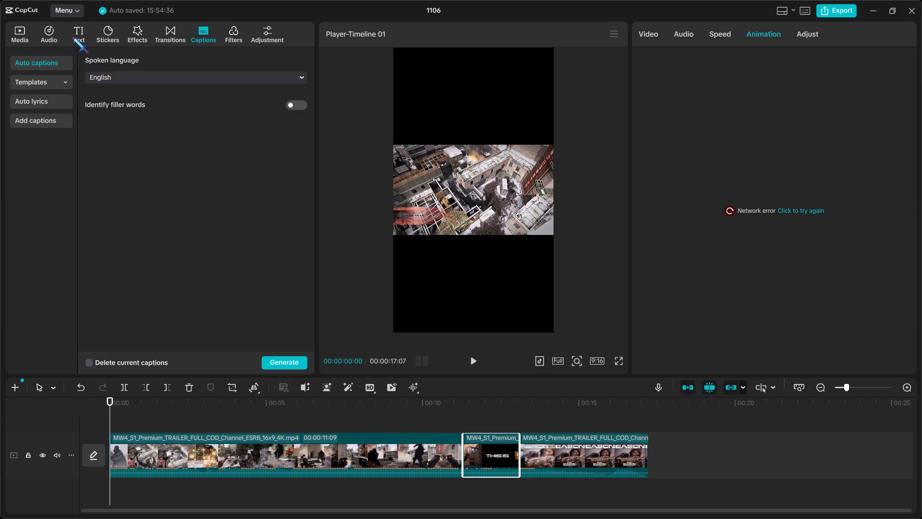
left_click(78, 34)
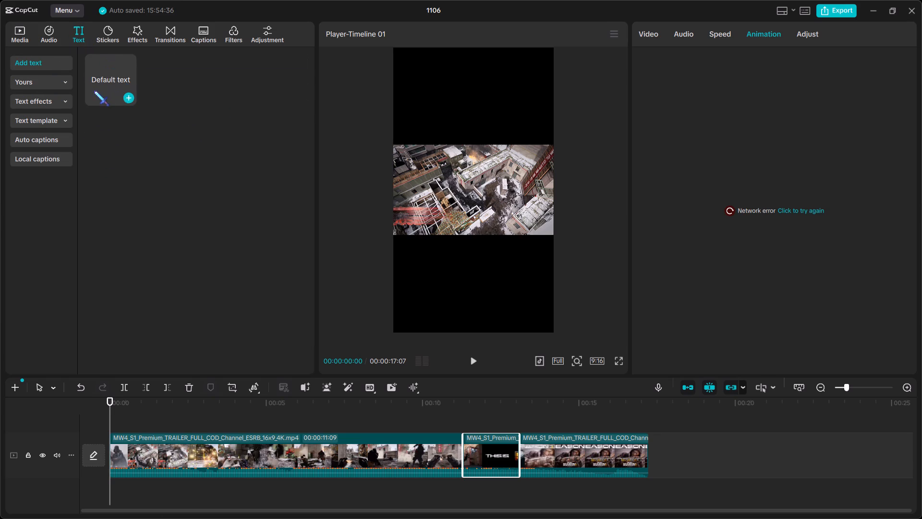
left_click(129, 96)
left_click_drag(492, 192, 476, 159)
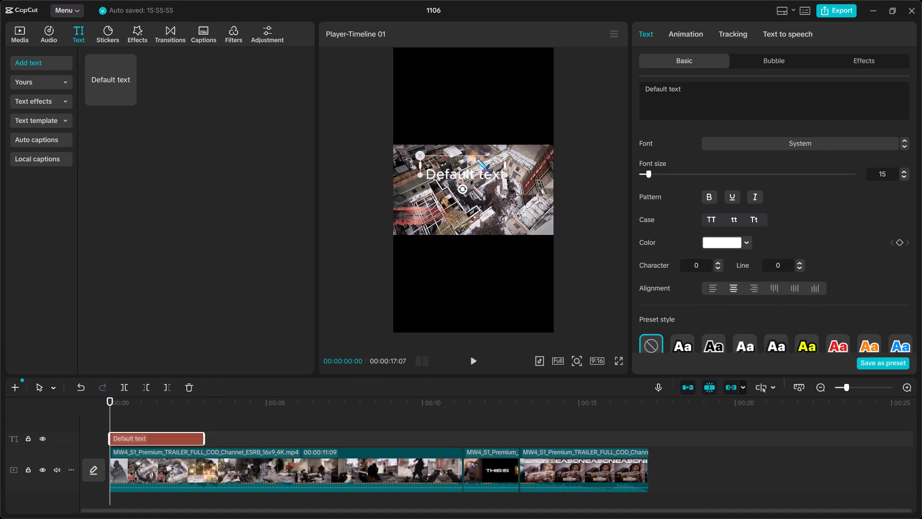
left_click_drag(476, 159, 483, 134)
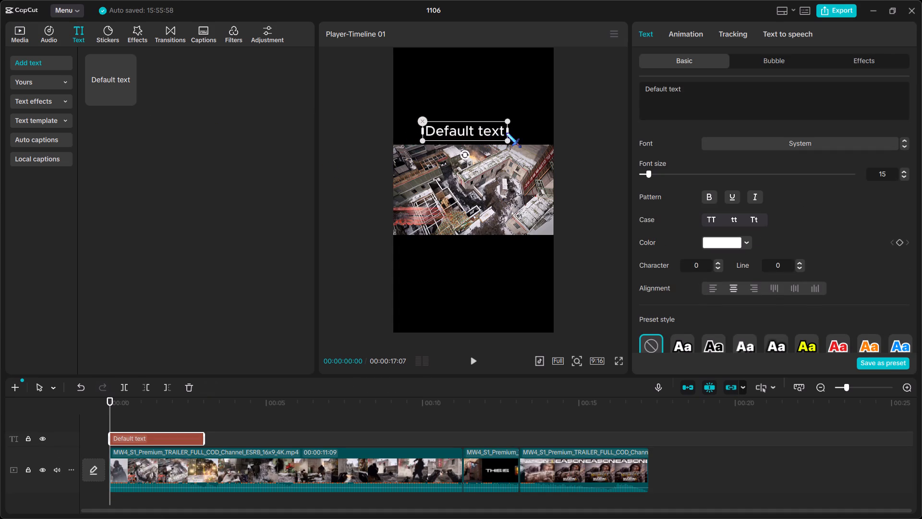
Enlarge the default text and widen its text box to span most of the frame width.
left_click_drag(506, 133, 525, 133)
left_click_drag(508, 140, 534, 145)
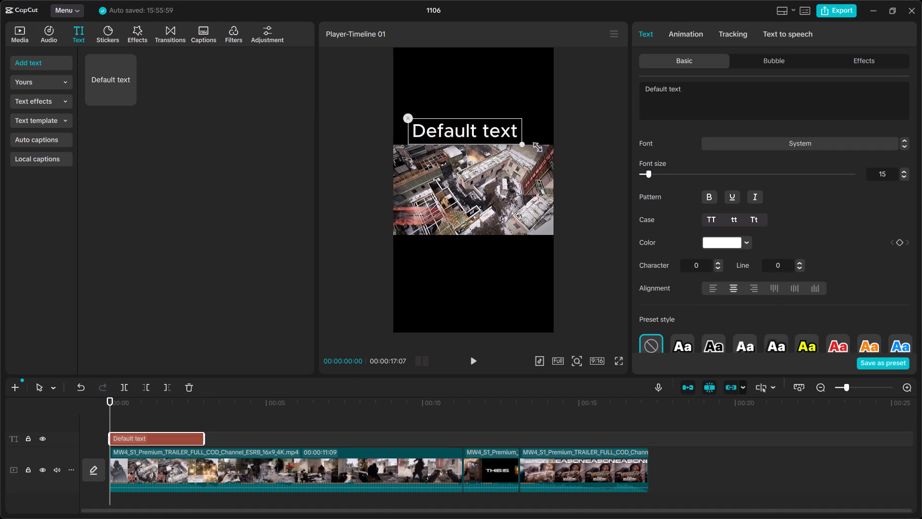
left_click_drag(534, 145, 543, 146)
left_click_drag(459, 124, 481, 130)
left_click_drag(479, 130, 464, 125)
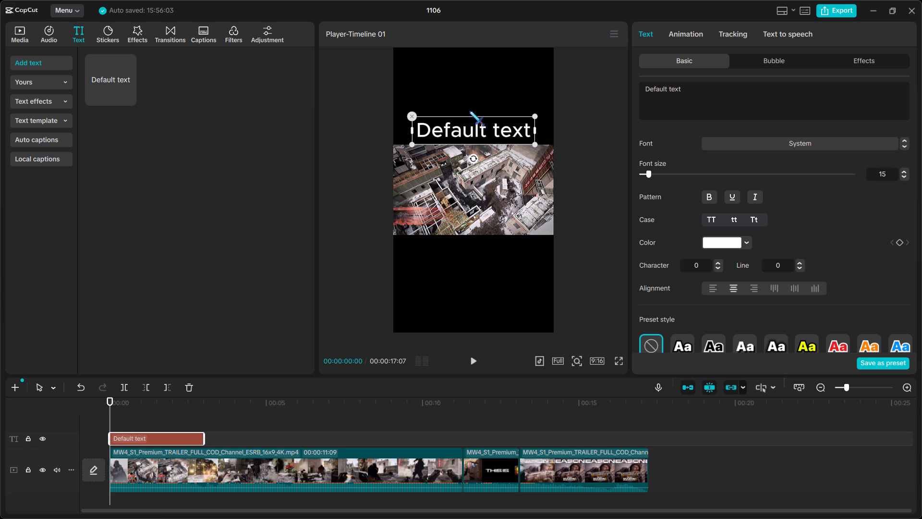
left_click_drag(534, 132, 547, 132)
left_click_drag(521, 131, 501, 131)
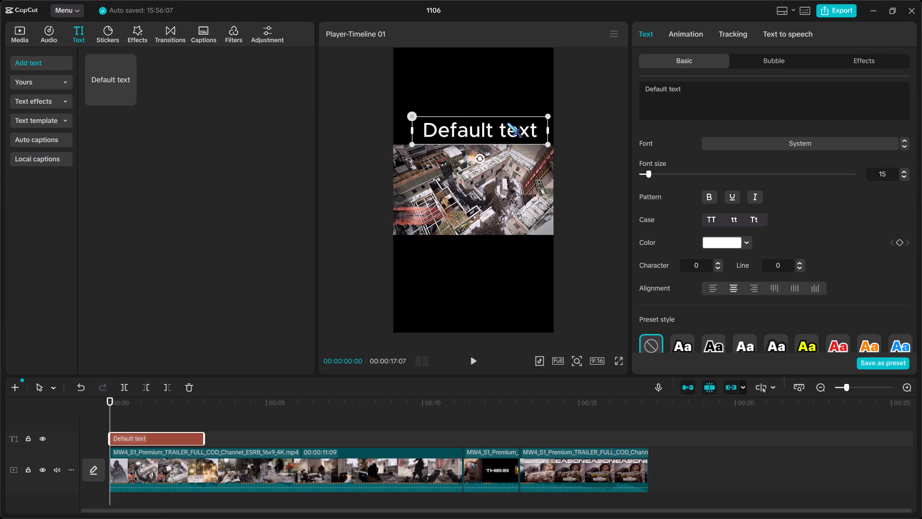
Centre the text horizontally in the black band, sitting just above the video picture.
scroll(489, 258, "up", 4, "ctrl")
left_click_drag(510, 84, 499, 80)
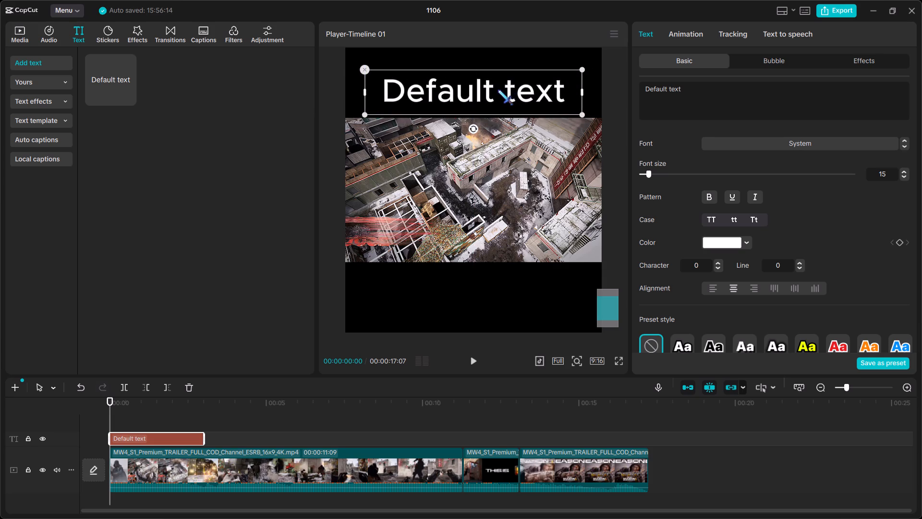
left_click_drag(498, 84, 497, 104)
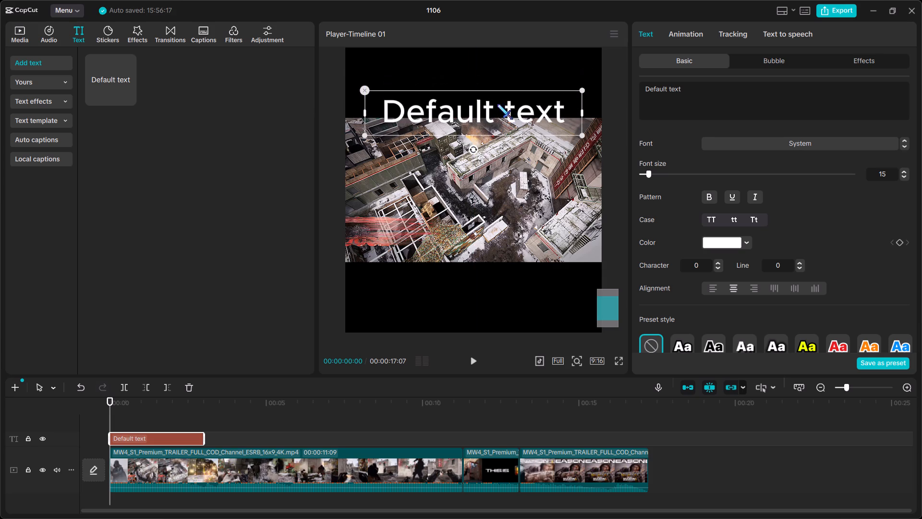
left_click_drag(497, 99, 499, 82)
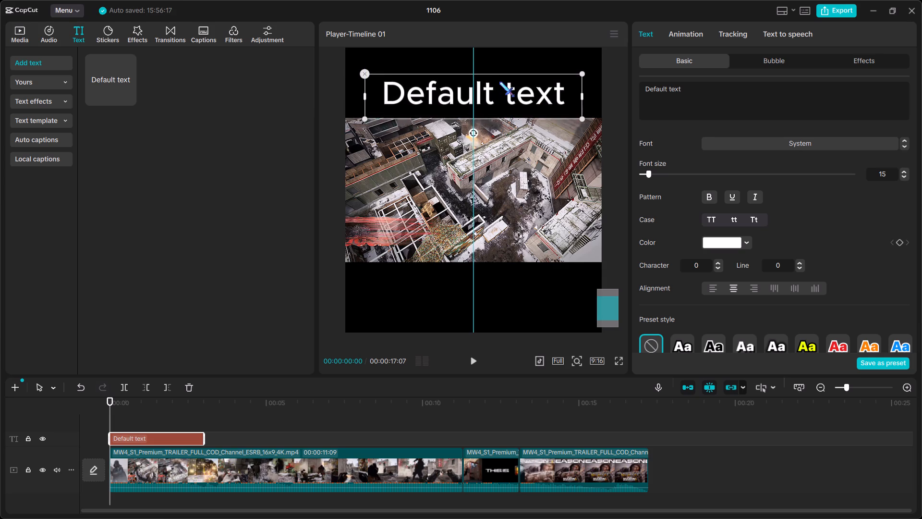
left_click_drag(499, 82, 501, 85)
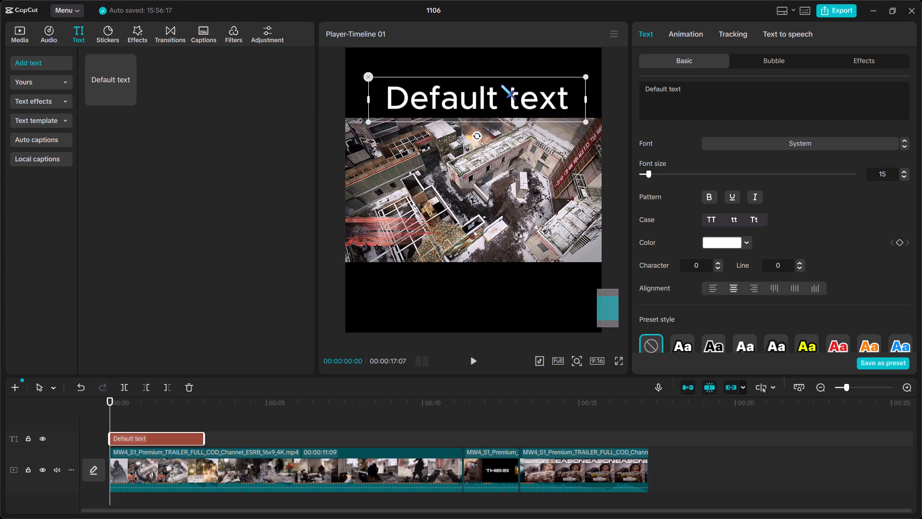
left_click_drag(501, 85, 498, 84)
Replace the default title wording with "MW4 Season 1".
double_click(474, 94)
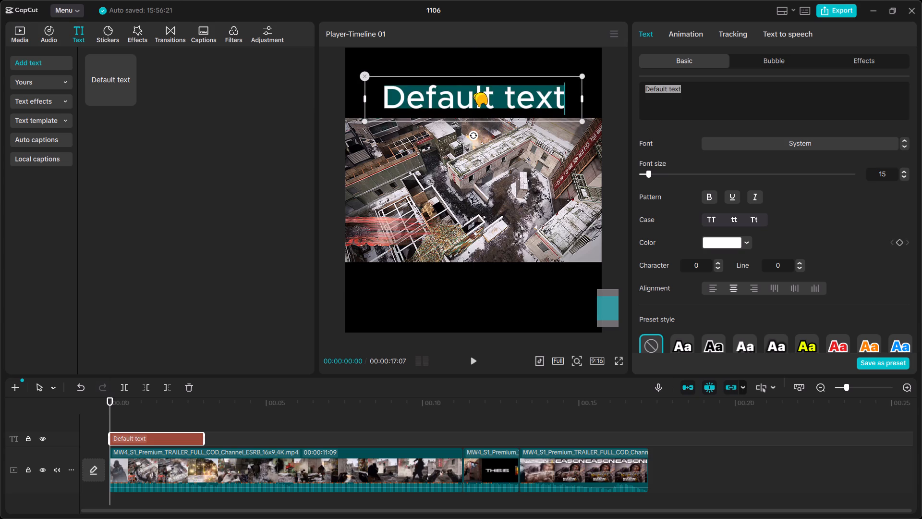
type("Mw")
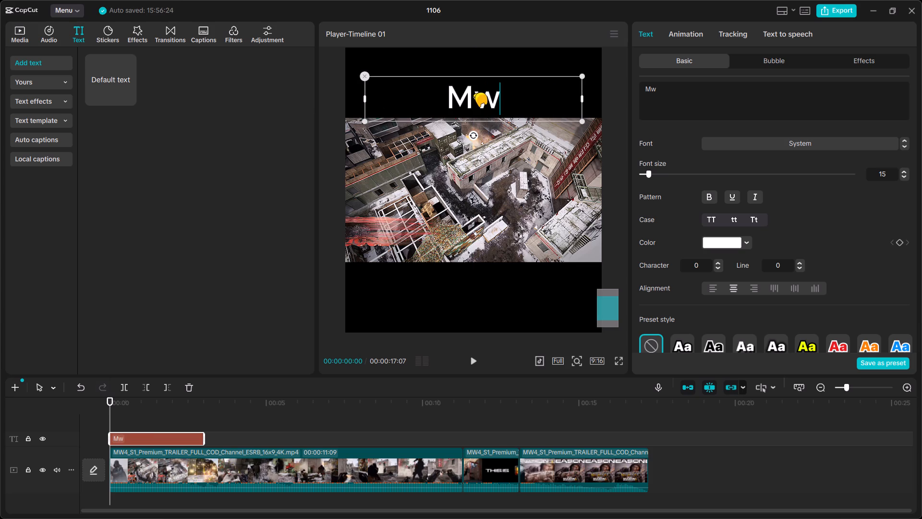
key("BackSpace")
type("W4")
key("space")
type("Season")
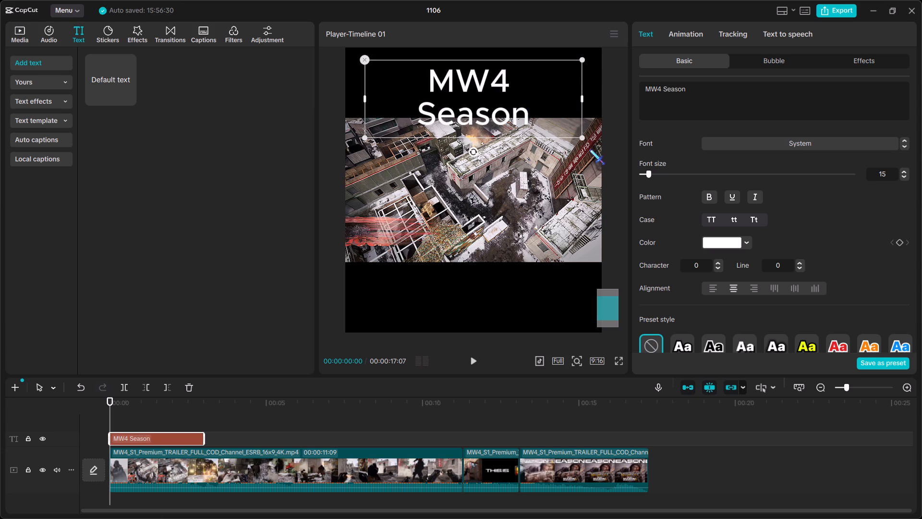
key("q")
key("BackSpace")
key("space")
type("1")
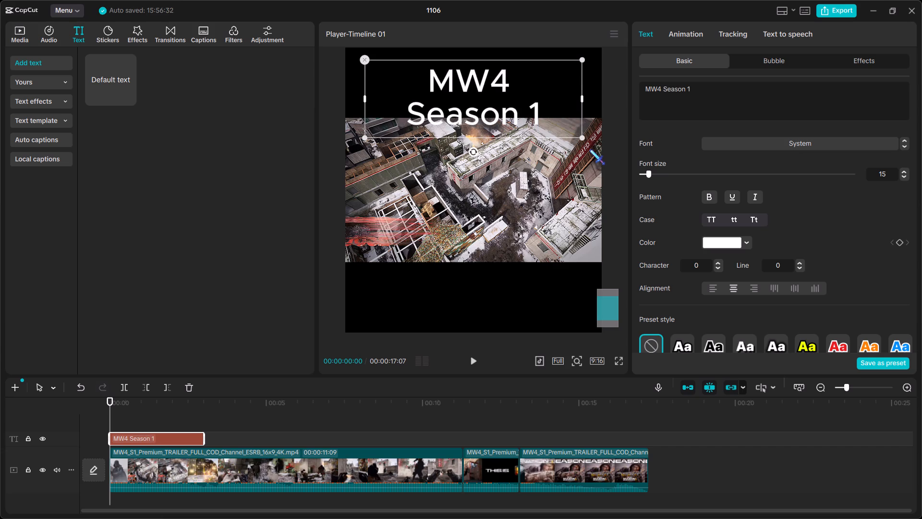
Set the whole title's font size to 13 so it fits on one line.
key("ctrl+a")
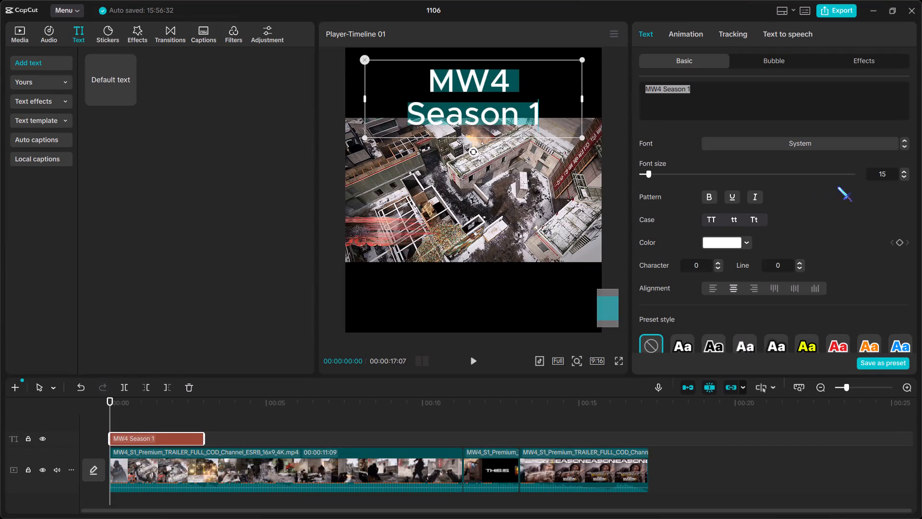
double_click(904, 174)
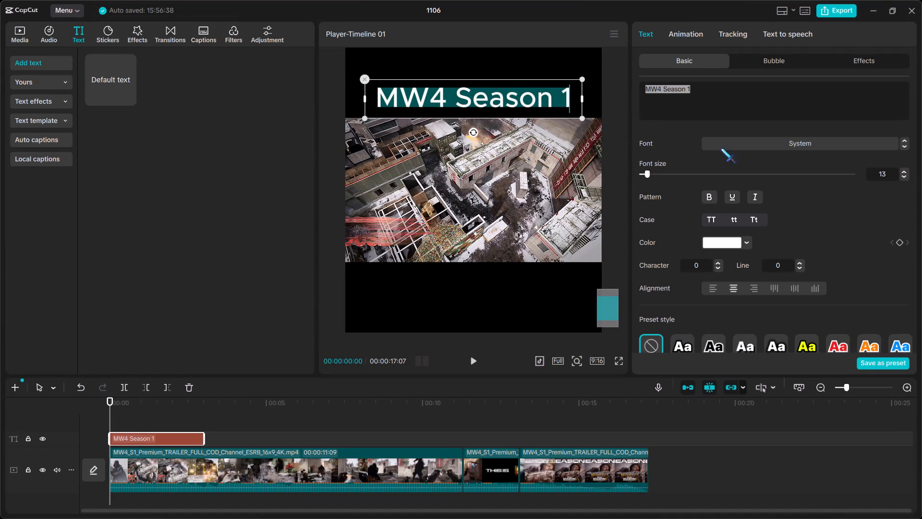
left_click(553, 174)
Style only the word "Season" in the title, trying the yellow and outlined green presets before applying the green-on-black-background preset.
double_click(501, 94)
double_click(678, 93)
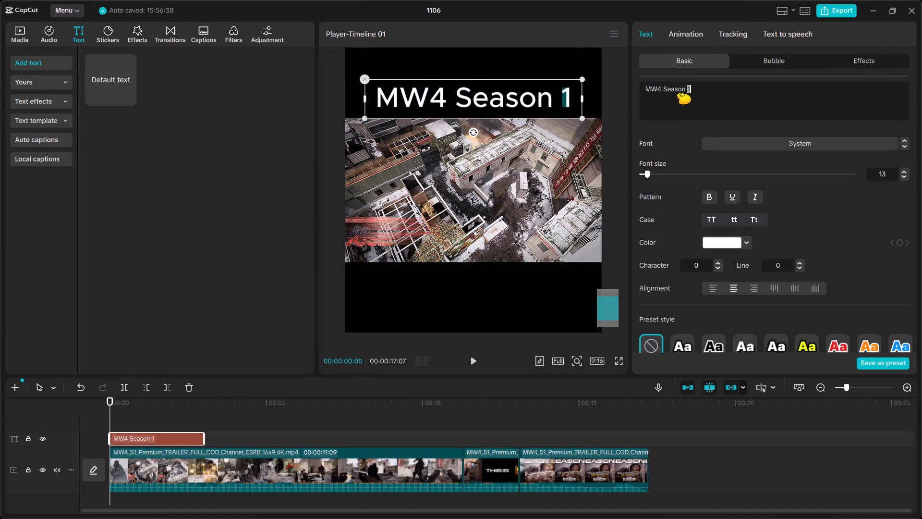
double_click(676, 92)
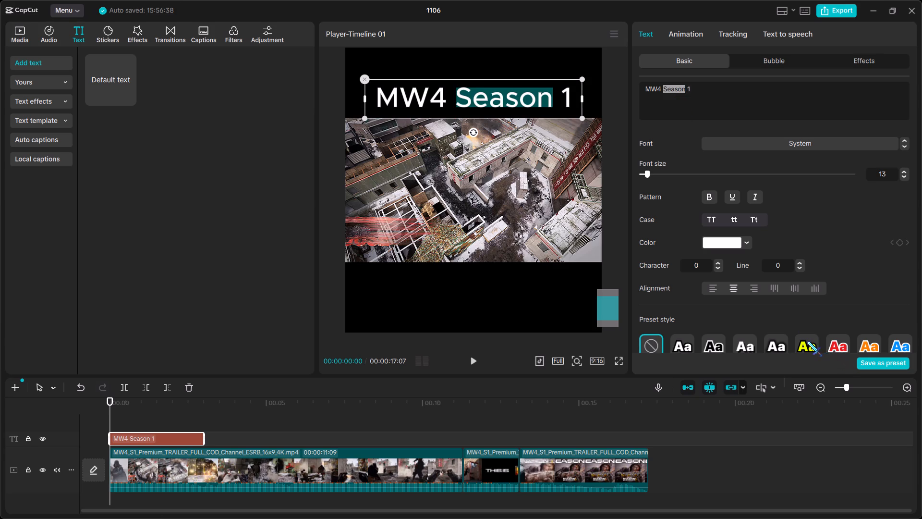
left_click(807, 341)
scroll(812, 338, "left", 1)
scroll(827, 334, "down", 1)
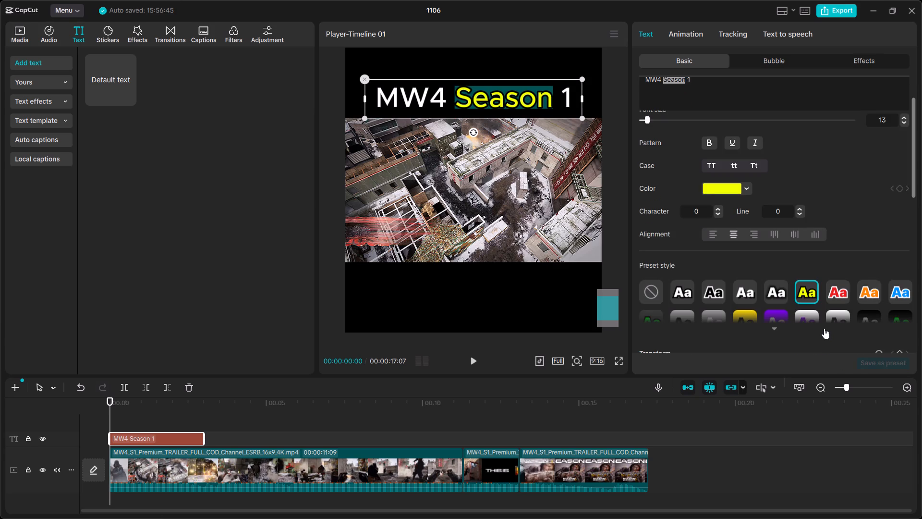
scroll(679, 293, "down", 1)
left_click(653, 259)
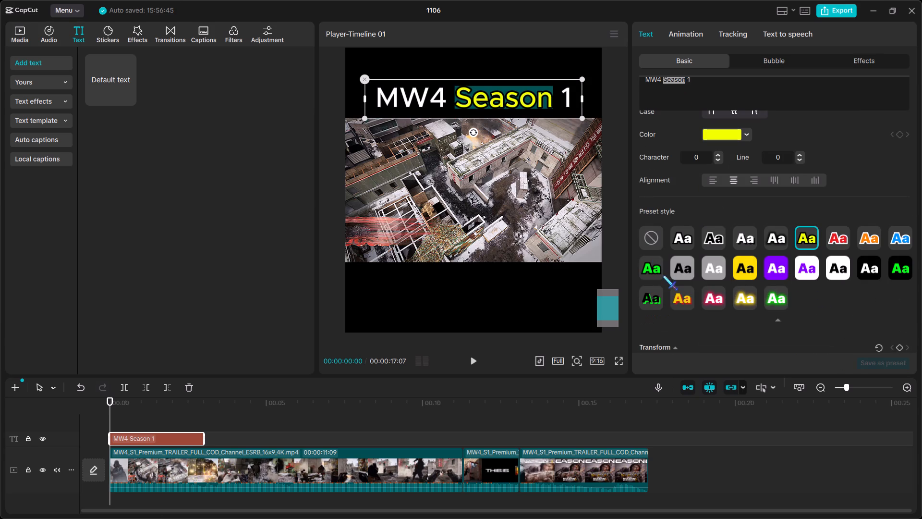
left_click(644, 269)
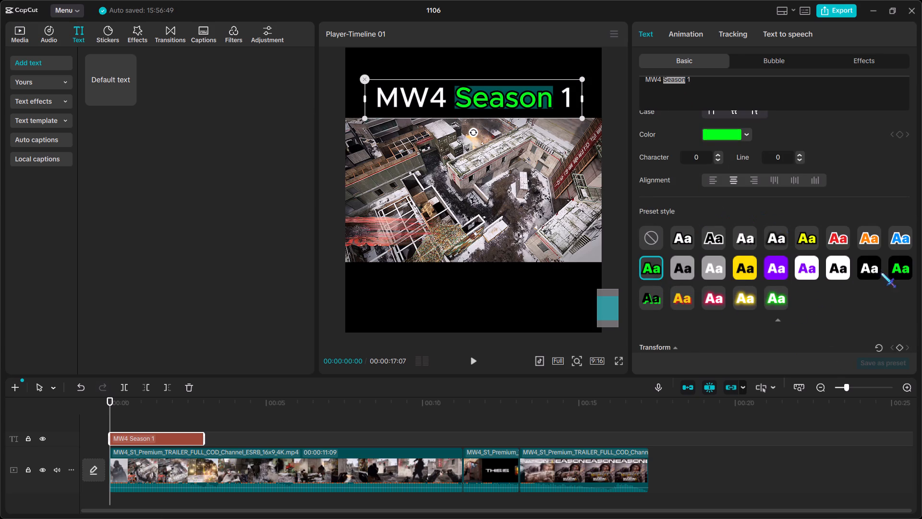
left_click(900, 268)
left_click(704, 198)
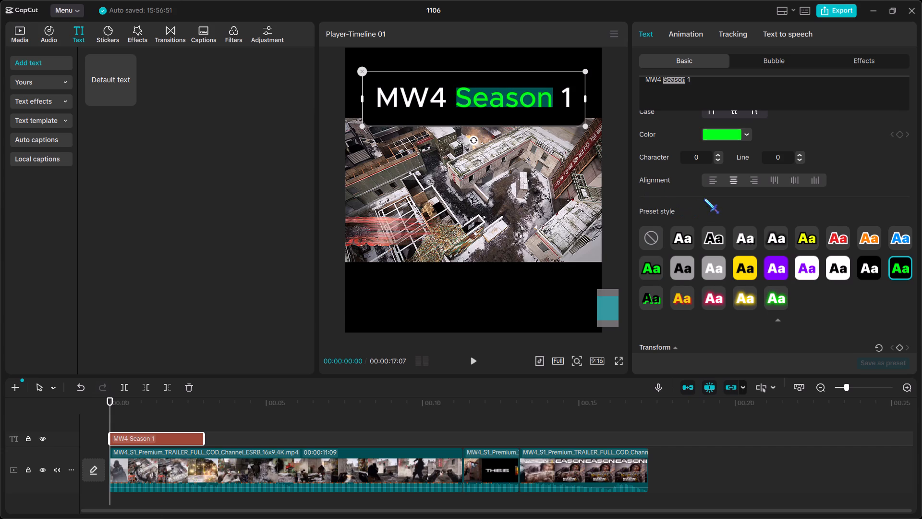
Apply the plain green preset without a background to the whole "MW4 Season 1" title.
left_click(543, 151)
left_click(576, 65)
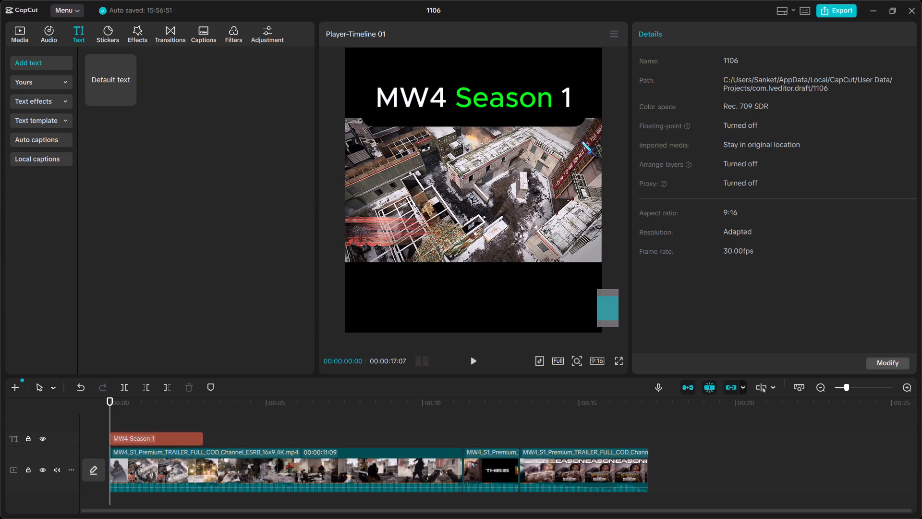
left_click(505, 114)
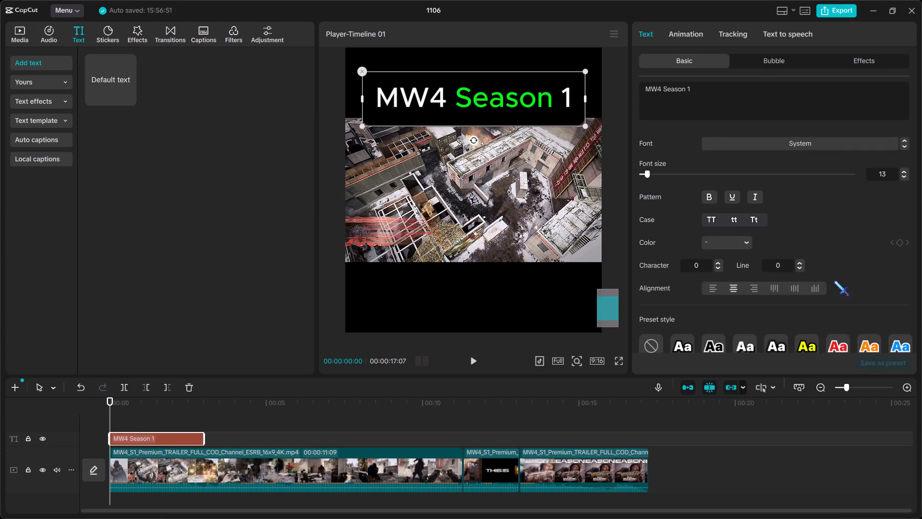
scroll(835, 307, "down", 2)
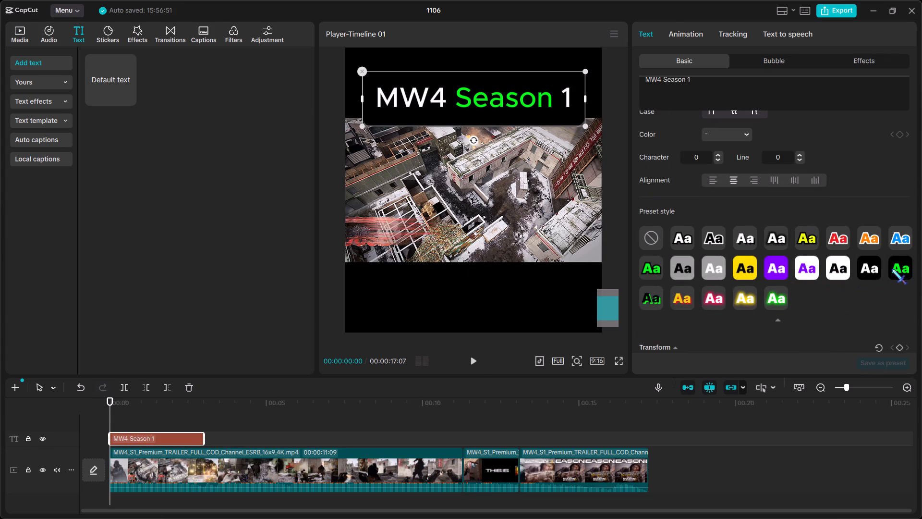
left_click(645, 269)
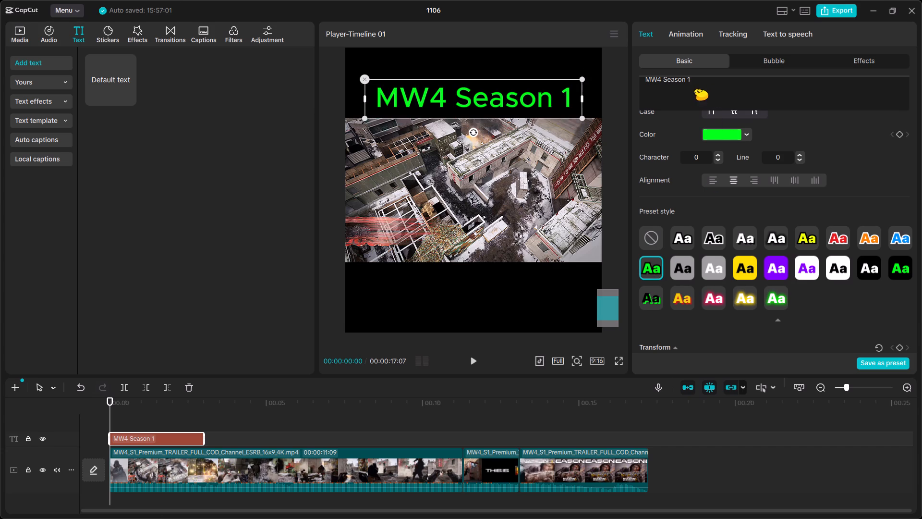
Clear the preset style from "MW4" and "1" in the title, keeping the green style only on "Season".
double_click(651, 80)
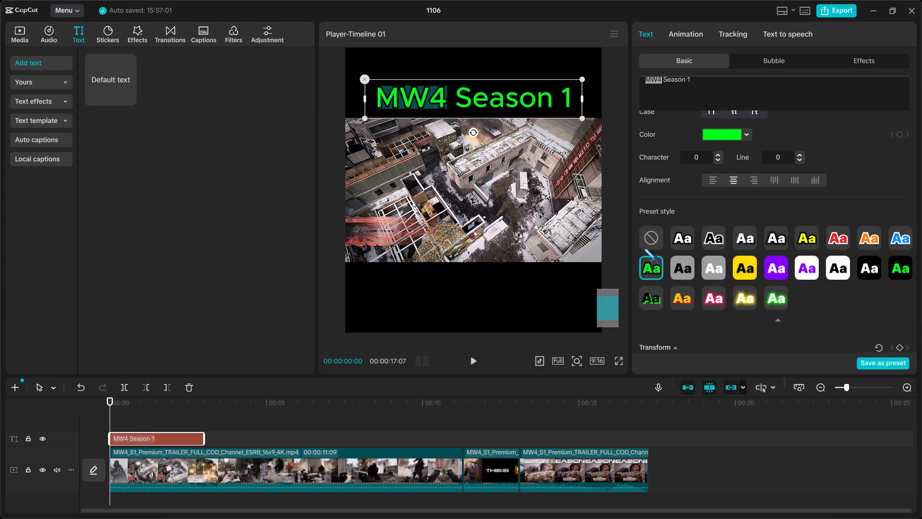
left_click(646, 240)
double_click(688, 77)
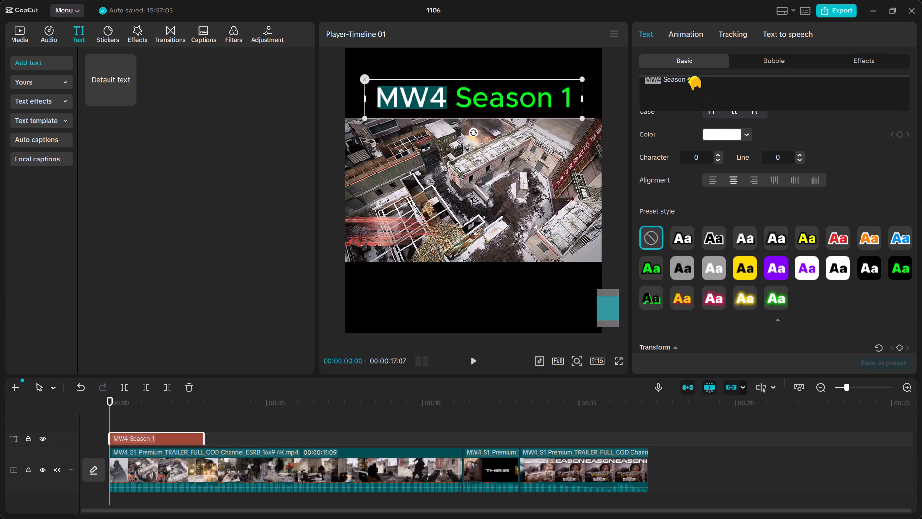
left_click(655, 234)
left_click(802, 113)
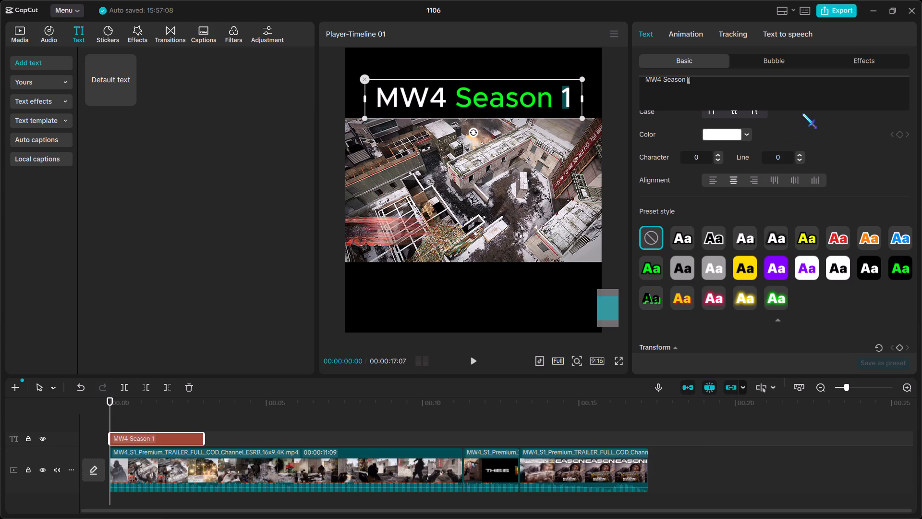
left_click(580, 75)
left_click(586, 71)
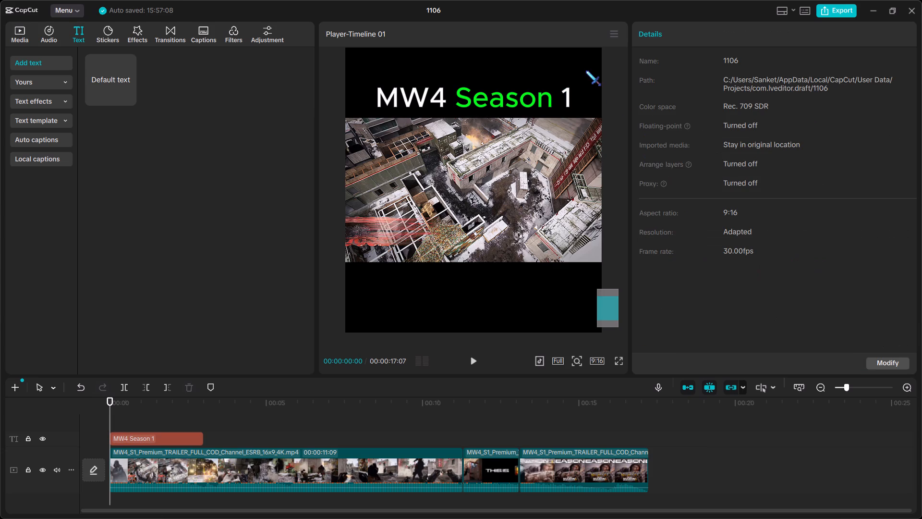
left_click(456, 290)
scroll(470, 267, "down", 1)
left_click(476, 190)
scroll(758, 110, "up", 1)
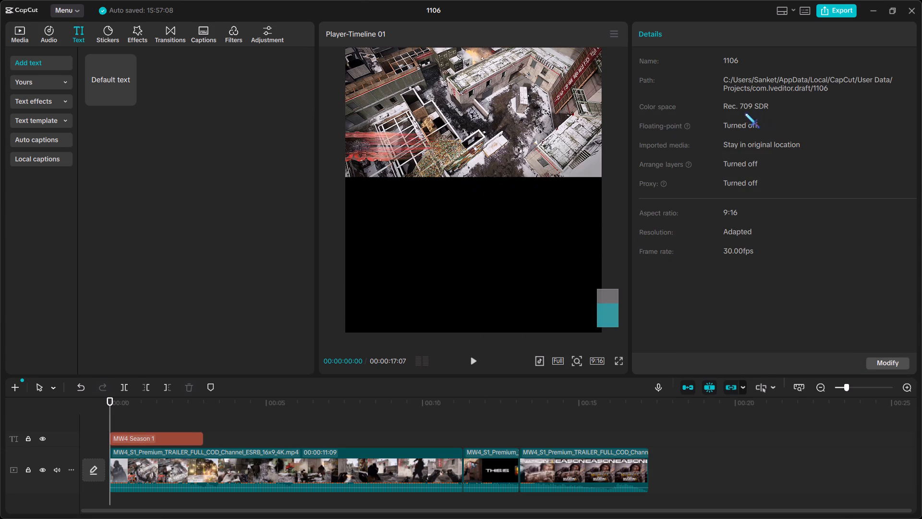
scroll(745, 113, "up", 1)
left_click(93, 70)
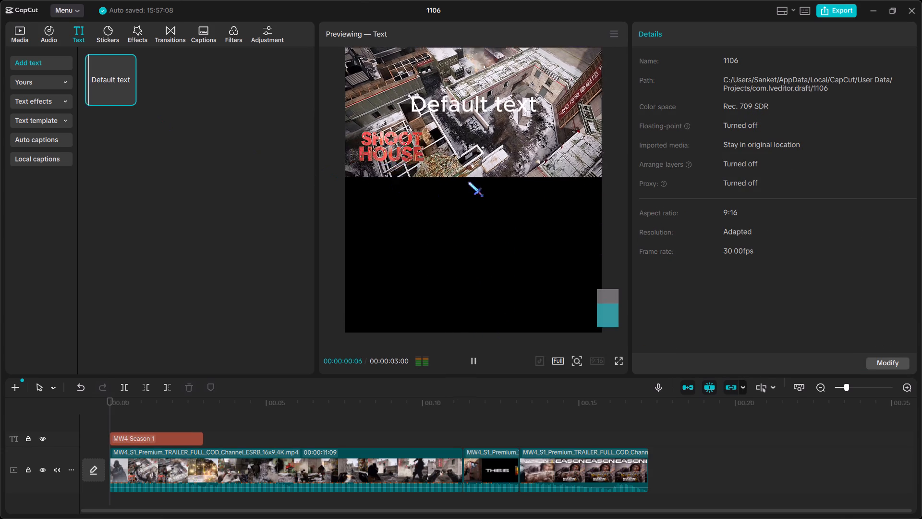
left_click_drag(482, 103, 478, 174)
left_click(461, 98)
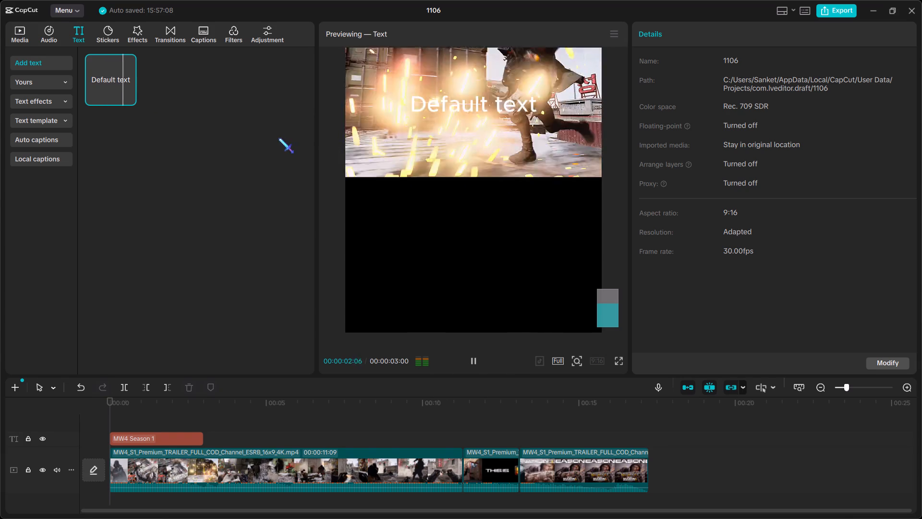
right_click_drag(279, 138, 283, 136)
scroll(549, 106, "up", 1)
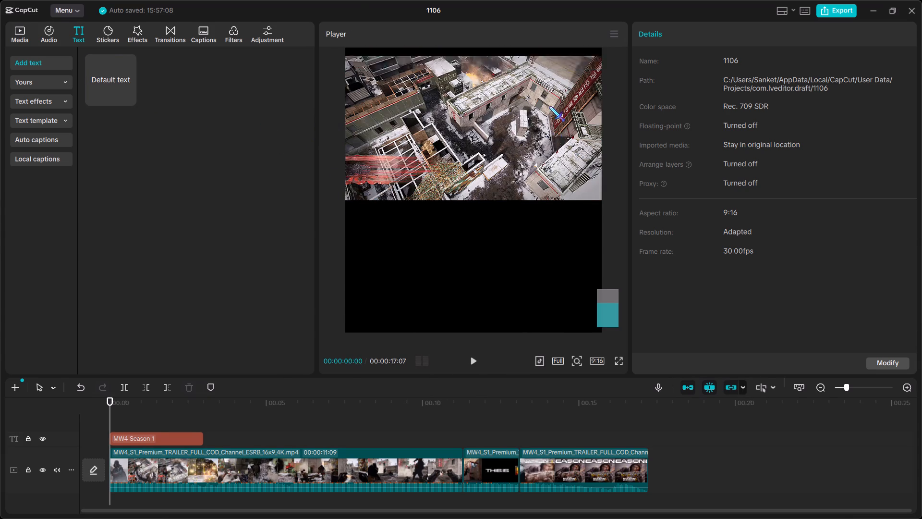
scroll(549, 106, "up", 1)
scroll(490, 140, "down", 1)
Extend the "MW4 Season 1" title clip on the timeline to the end of the last video clip.
left_click(182, 436)
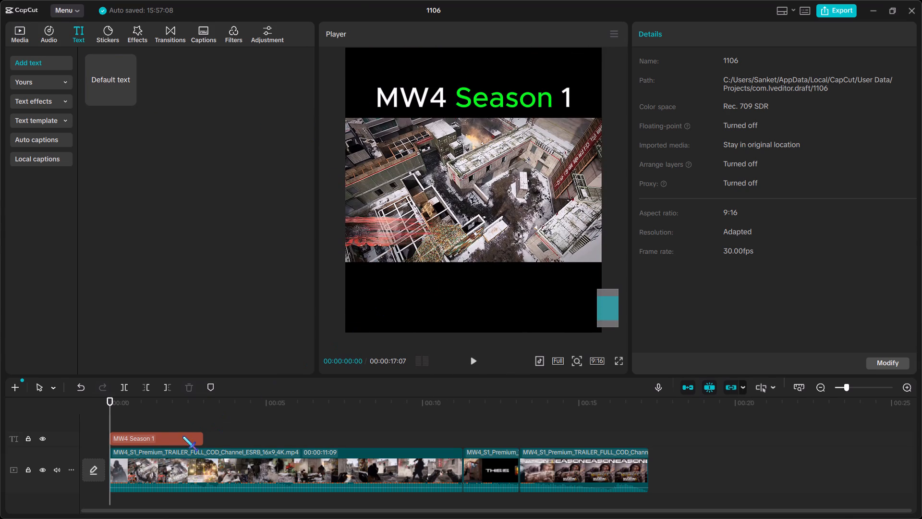
left_click_drag(203, 439, 333, 432)
left_click_drag(364, 432, 431, 431)
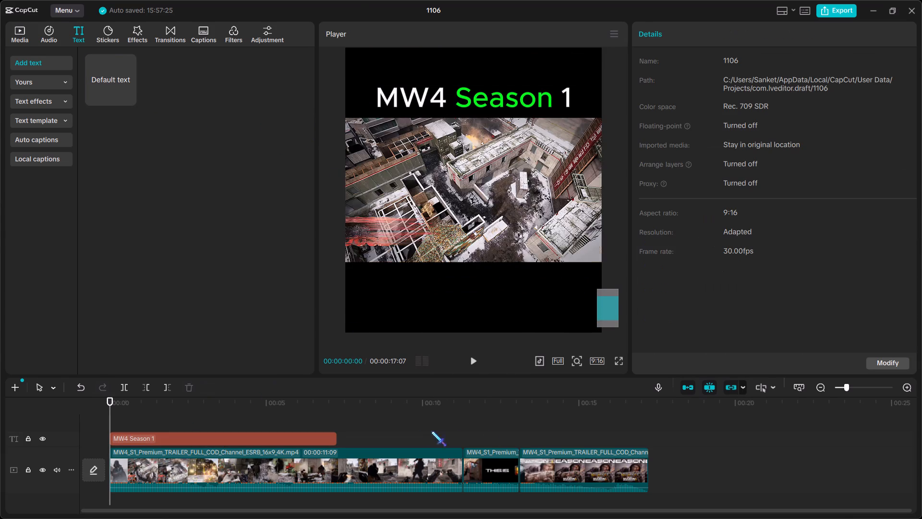
left_click_drag(431, 431, 560, 433)
left_click(322, 441)
left_click_drag(334, 437, 366, 437)
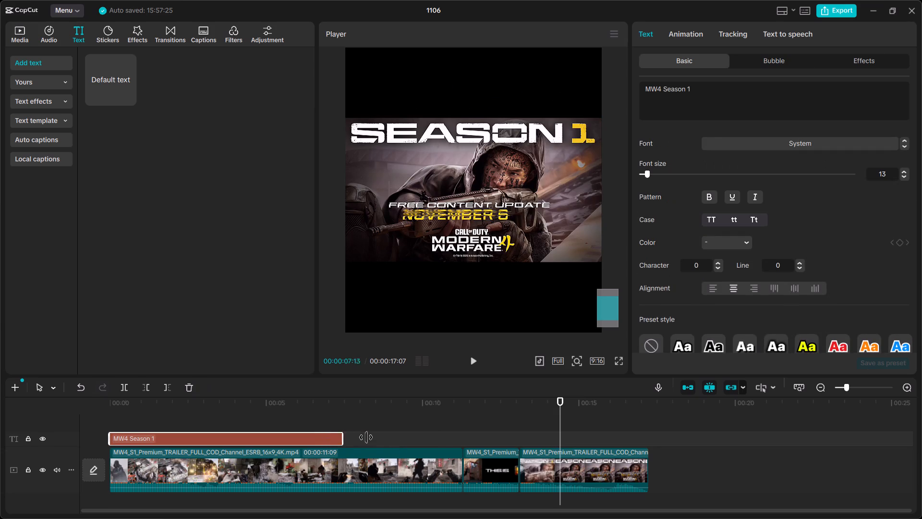
left_click_drag(366, 437, 645, 437)
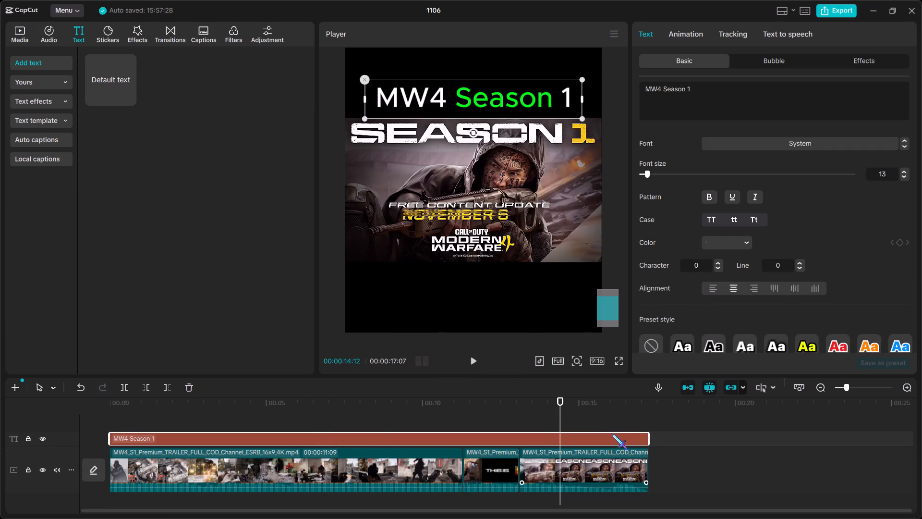
left_click(651, 439)
Select the title clip and open the text effects library.
left_click(128, 436)
left_click(61, 102)
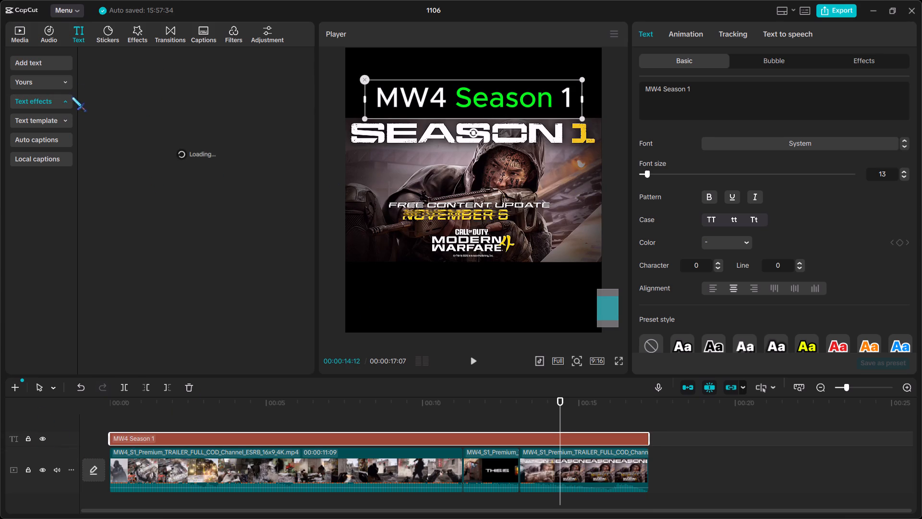
left_click(62, 104)
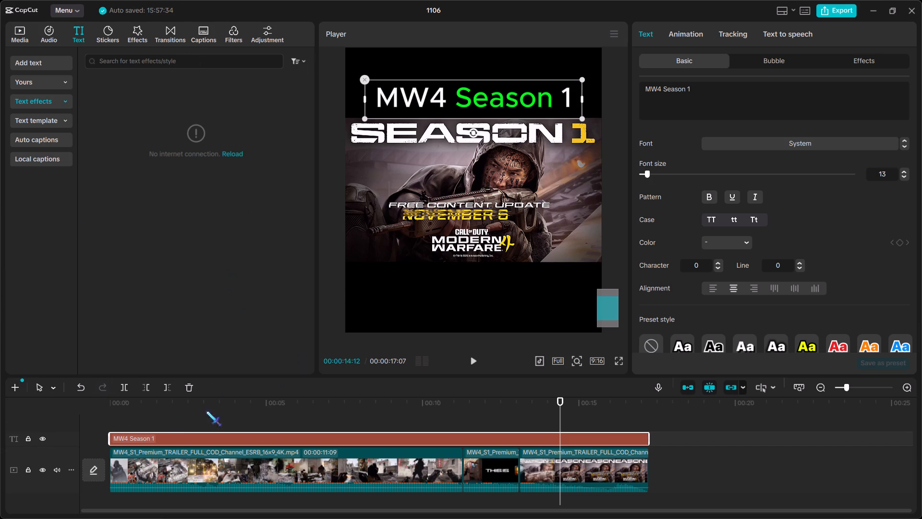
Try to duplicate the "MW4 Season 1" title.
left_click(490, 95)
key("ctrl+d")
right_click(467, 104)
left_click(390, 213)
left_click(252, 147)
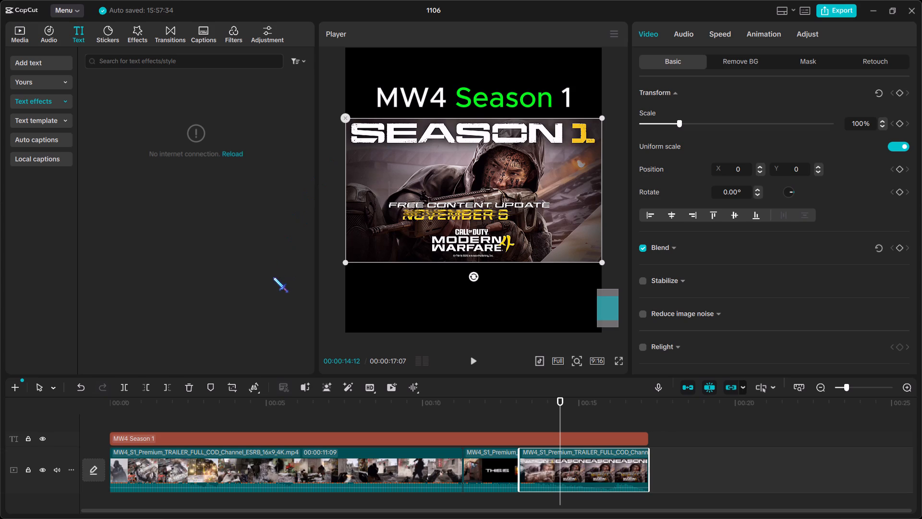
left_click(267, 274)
Add a default text at 00:00:14:12 and centre it in the black band just below the video picture.
left_click(80, 30)
left_click(44, 96)
left_click(53, 62)
left_click(133, 99)
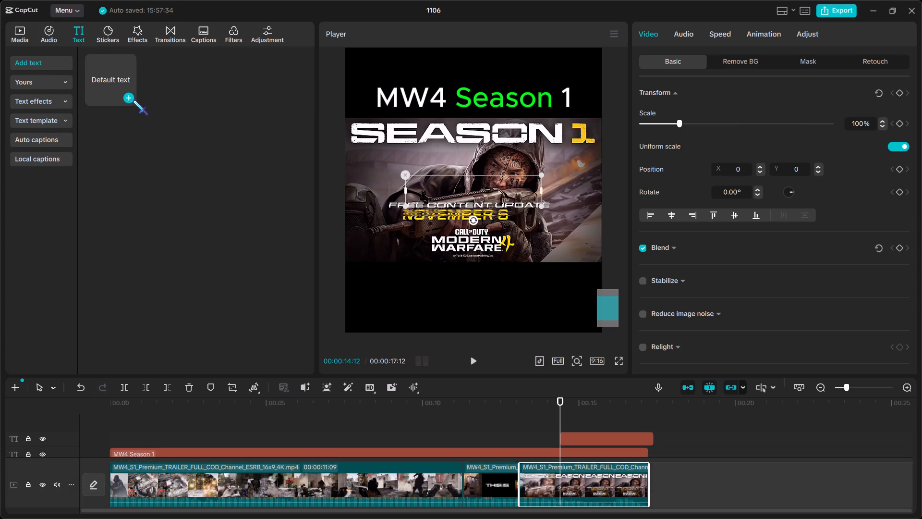
left_click_drag(521, 182, 514, 269)
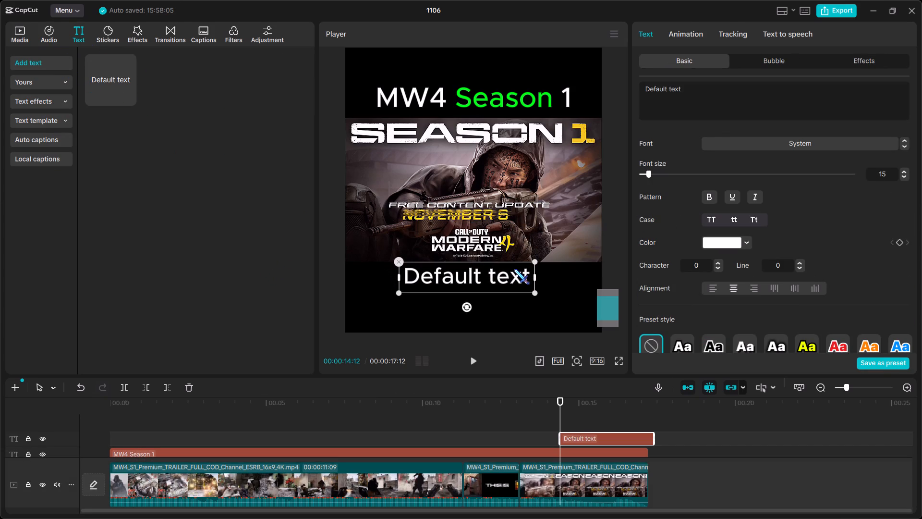
left_click_drag(514, 269, 521, 266)
Replace the default wording of the lower text with "New Maps Await".
double_click(486, 266)
left_click(486, 266)
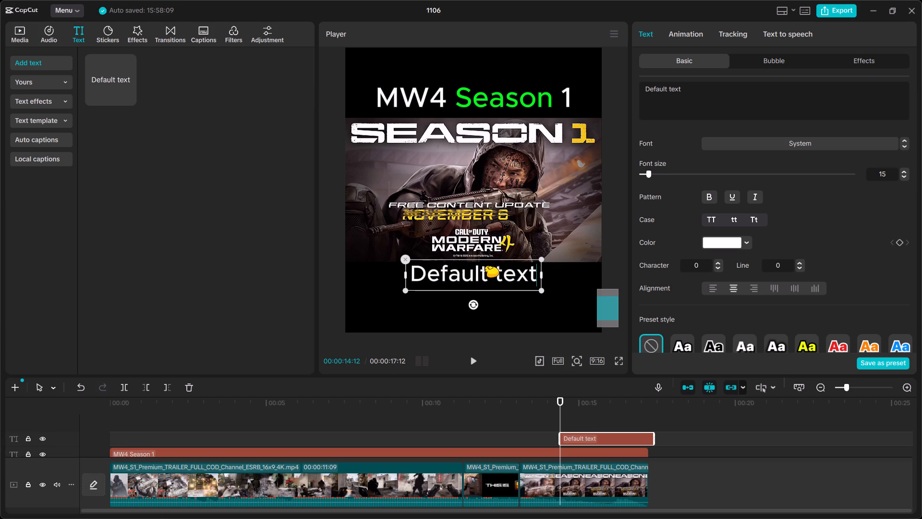
type("New")
key("ctrl+a")
type("new")
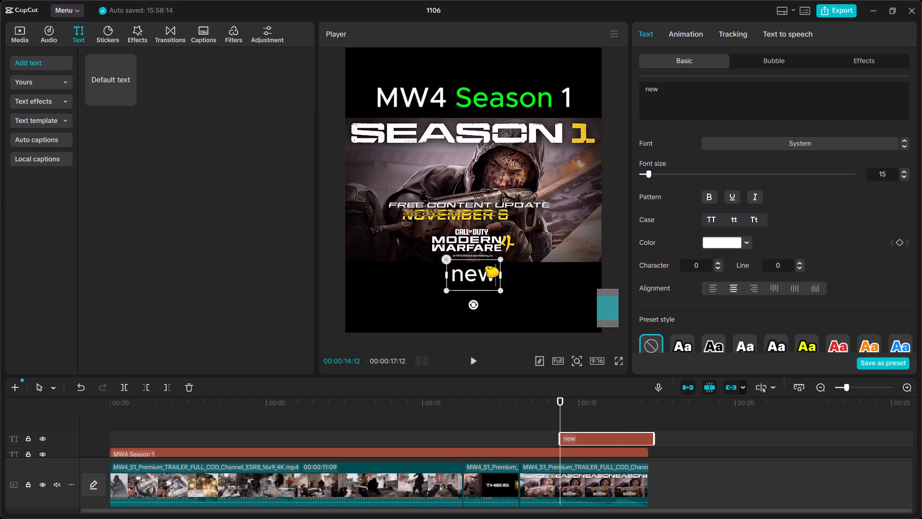
key("BackSpace")
key("BackSpace")
key("BackSpace")
type("New")
key("space")
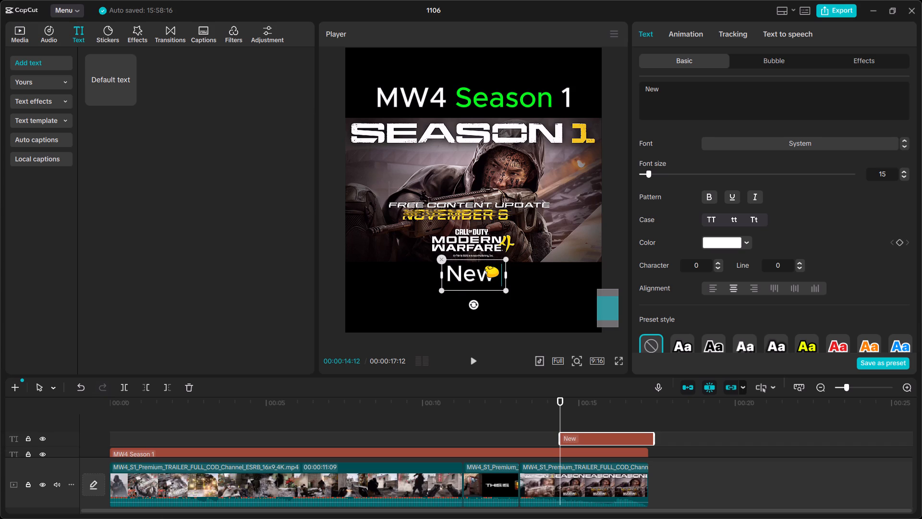
type("Maps")
key("space")
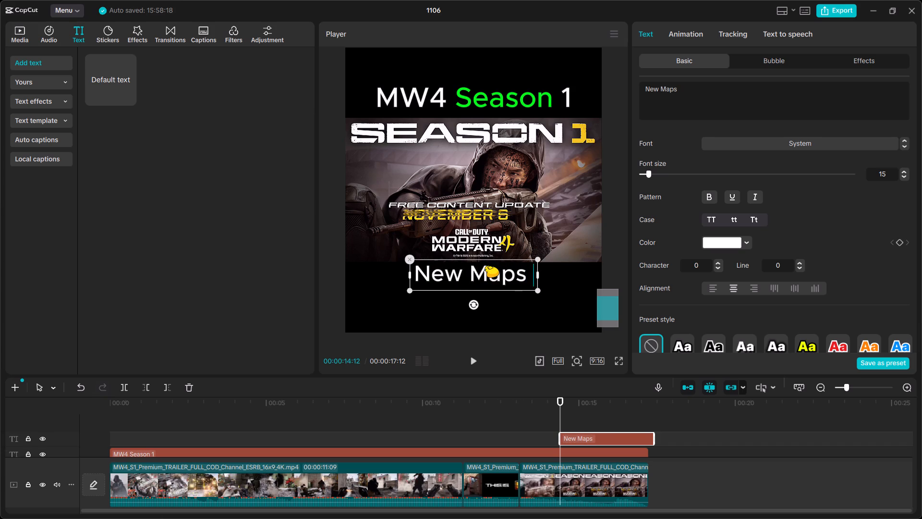
type("Await")
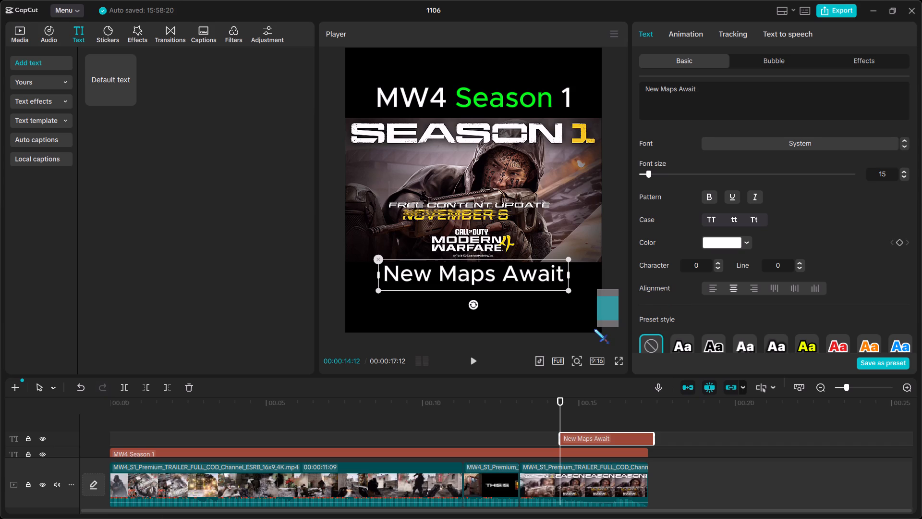
Reword the lower caption so that it reads "New Maps , New Fun".
key("BackSpace")
key("BackSpace")
key("BackSpace")
key("BackSpace")
key("BackSpace")
key("BackSpace")
key("BackSpace")
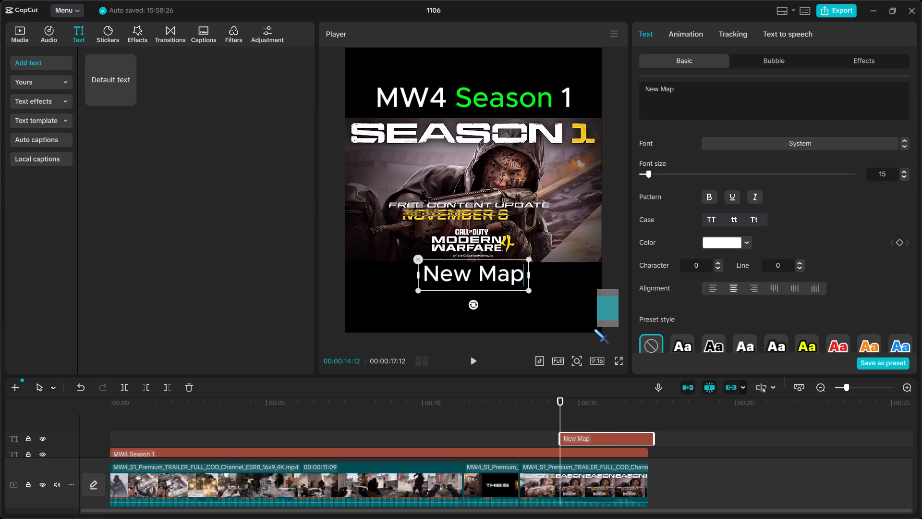
type("s m")
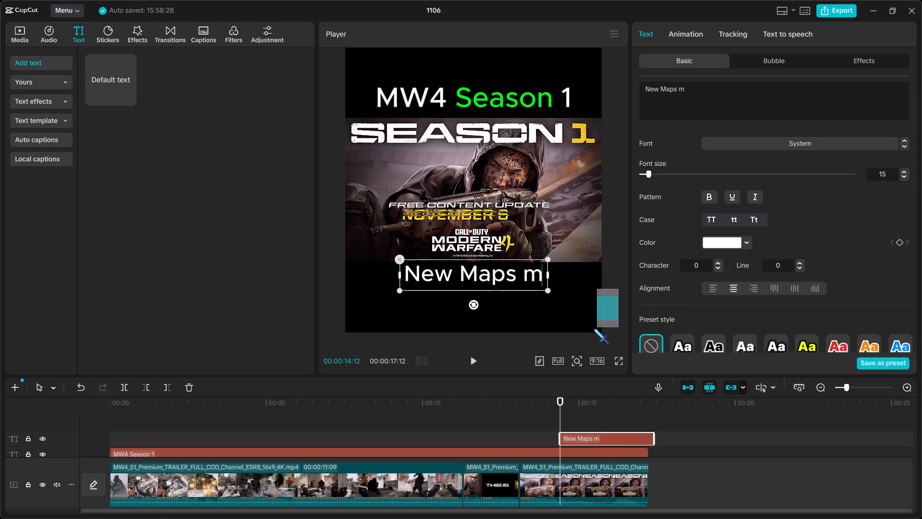
key("BackSpace")
type(", New")
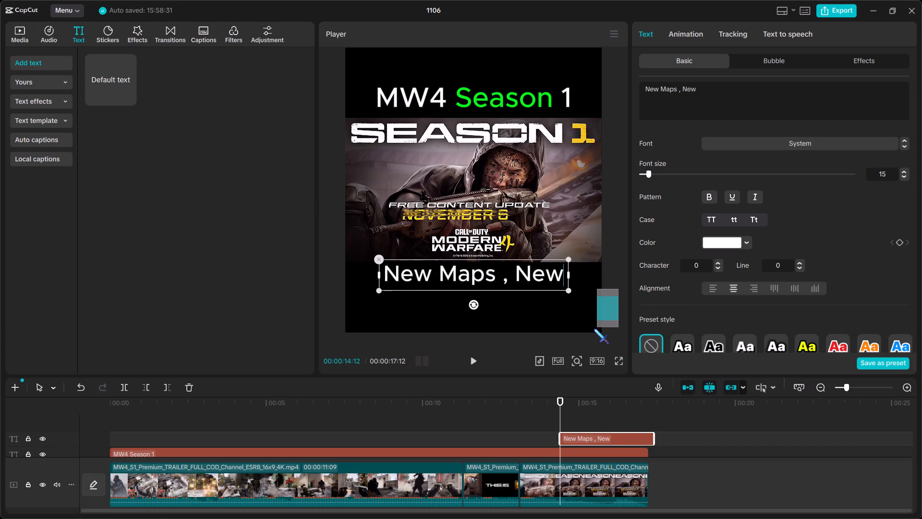
key("space")
type("fun")
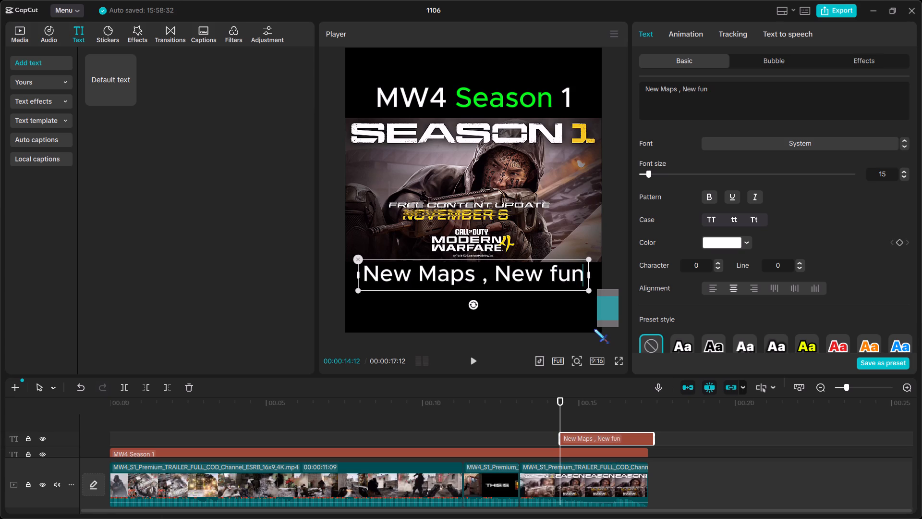
key("BackSpace")
key("BackSpace")
key("BackSpace")
type("Fun")
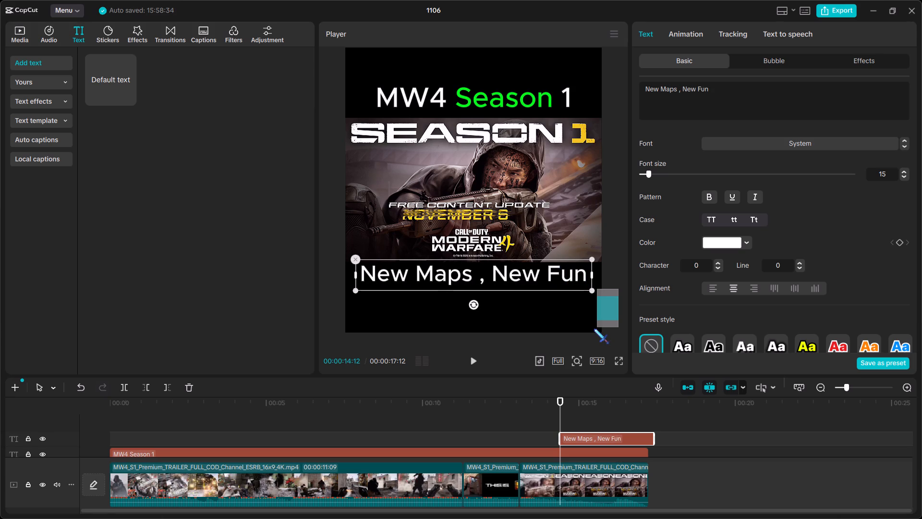
Set the lower caption's font size to 13.
double_click(902, 180)
double_click(906, 176)
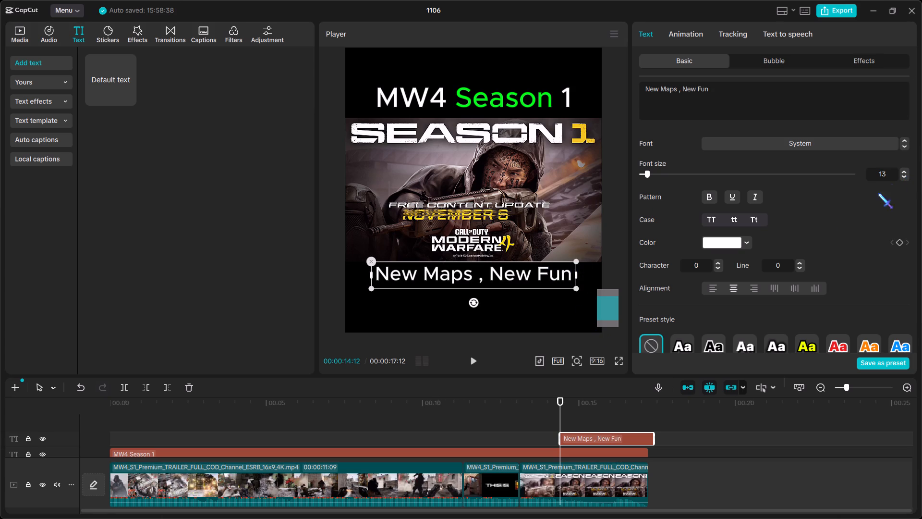
Widen the lower caption's text box and re-centre it horizontally just below the footage.
left_click_drag(577, 274, 599, 275)
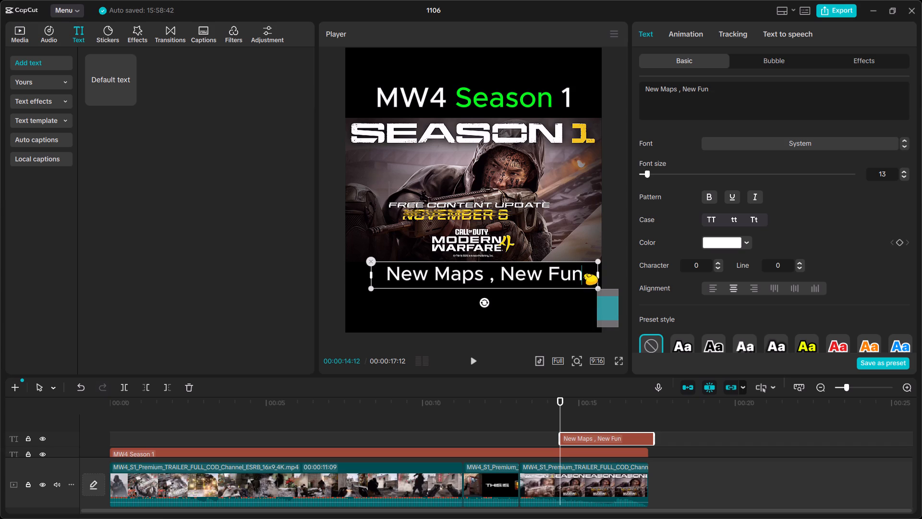
left_click(585, 274)
left_click_drag(553, 286, 529, 286)
left_click(524, 272)
left_click_drag(512, 269, 500, 270)
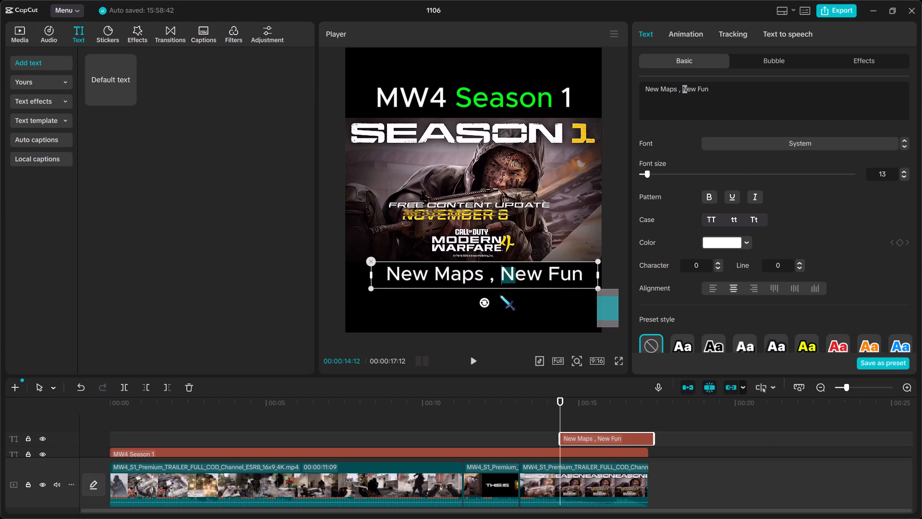
left_click(510, 309)
left_click_drag(505, 266, 489, 269)
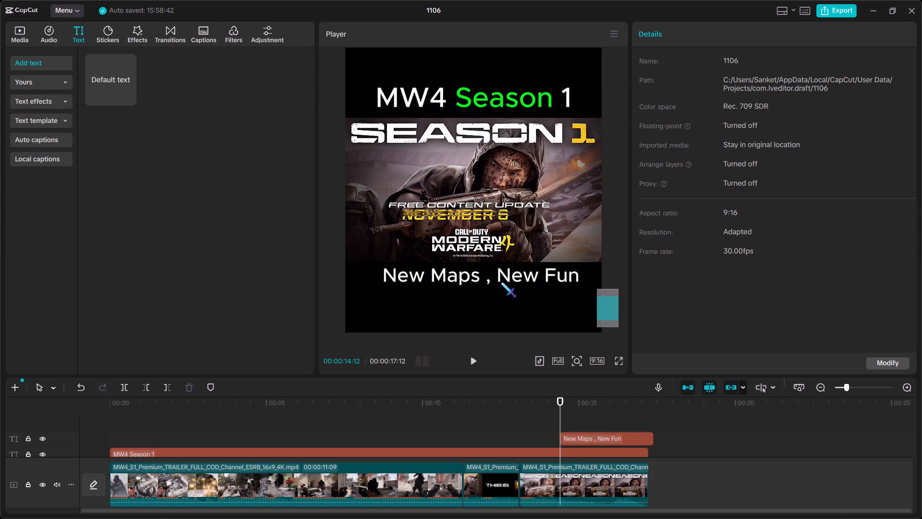
left_click_drag(516, 275, 509, 274)
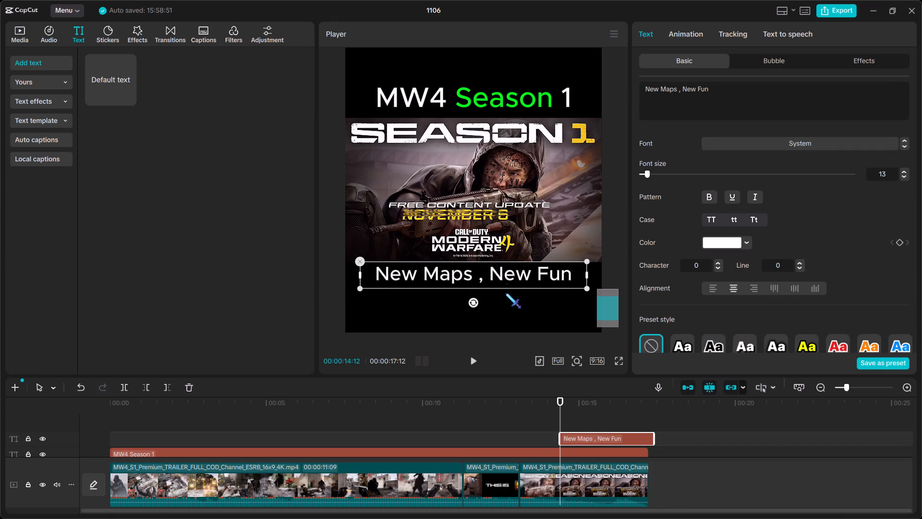
Remove the comma from the lower caption, leaving a double space between "New Maps" and "New Fun".
left_click(513, 305)
left_click(485, 279)
left_click(485, 279)
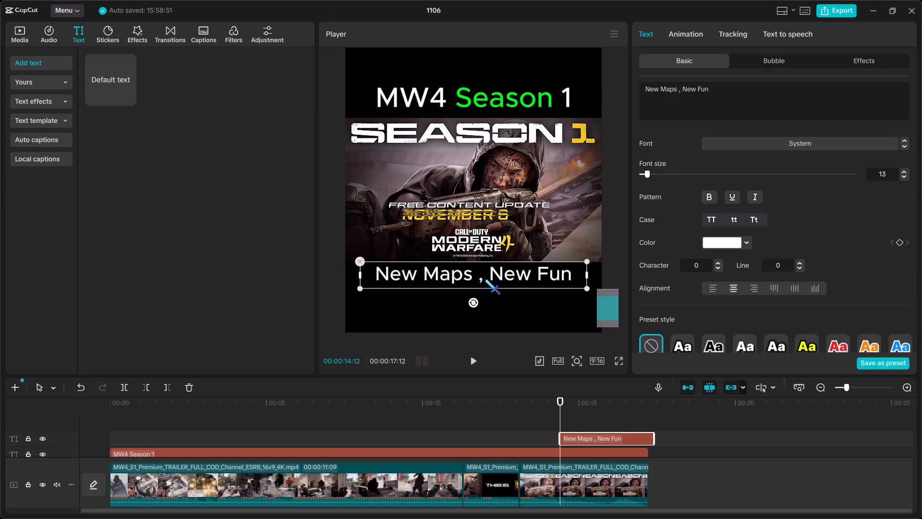
double_click(483, 283)
left_click(484, 283)
left_click(683, 98)
left_click(682, 87)
key("BackSpace")
key("BackSpace")
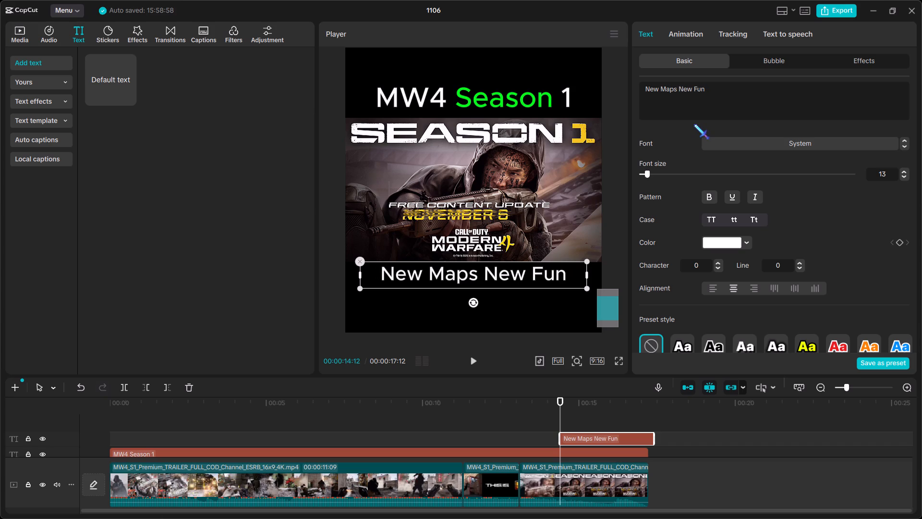
key("space")
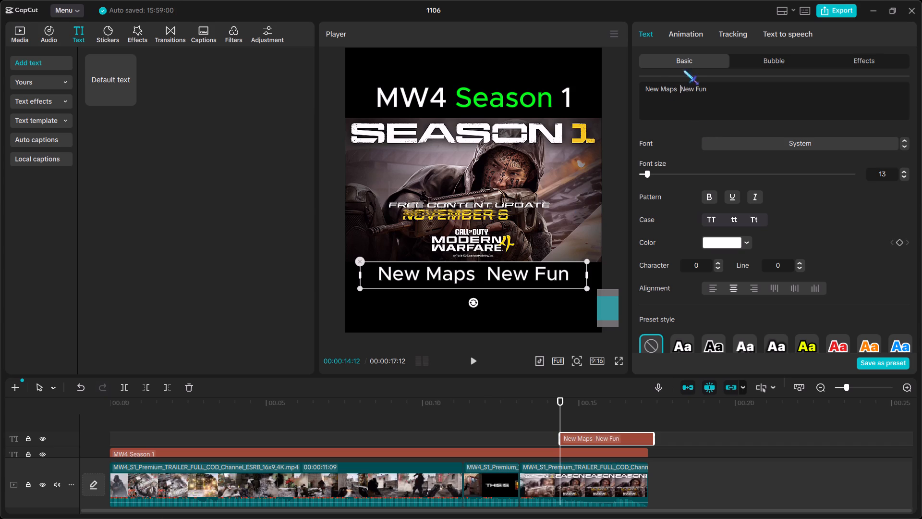
Apply the green preset style to the words "Maps" and "Fun" in the lower caption.
double_click(671, 85)
scroll(751, 325, "down", 4)
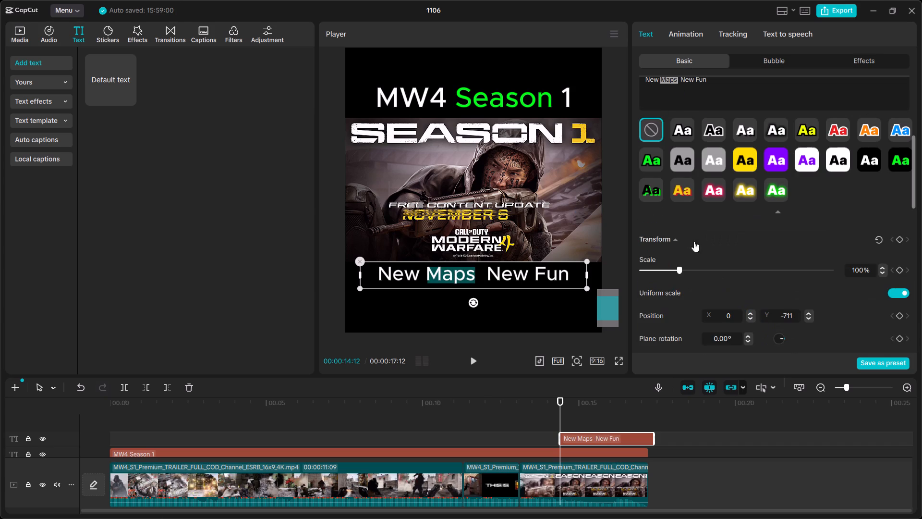
left_click(660, 162)
scroll(742, 219, "up", 4)
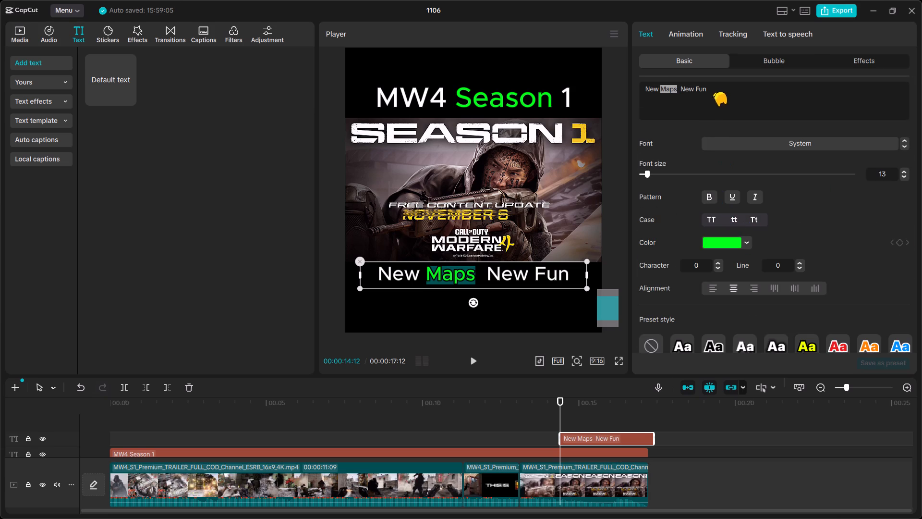
double_click(698, 89)
scroll(748, 213, "down", 4)
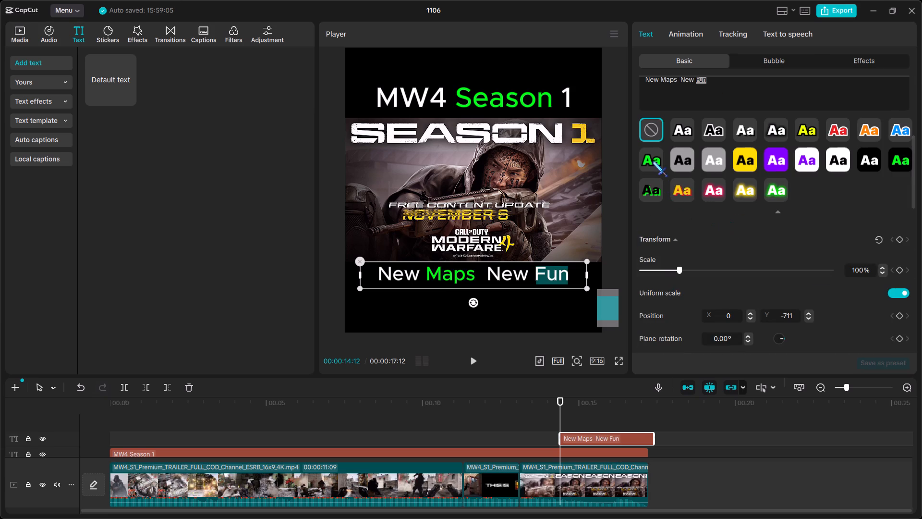
left_click(653, 161)
left_click(741, 255)
left_click(520, 326)
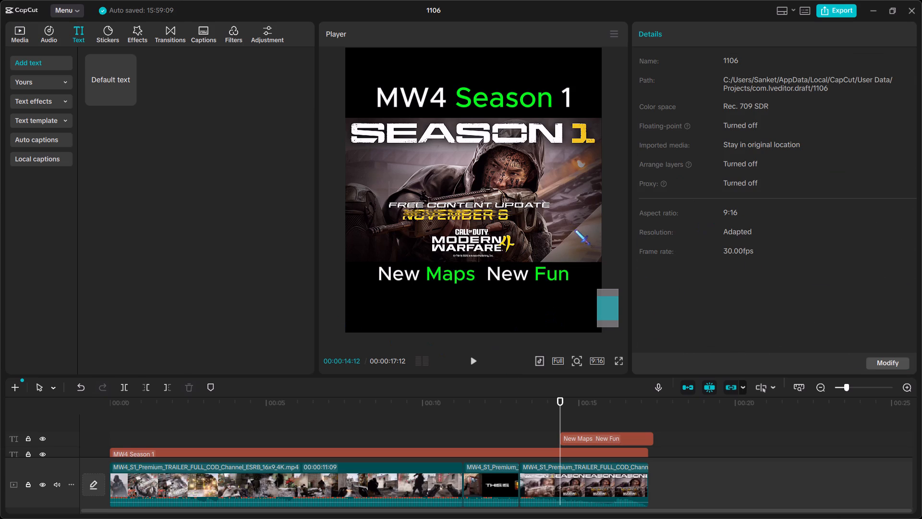
Stretch the "New Maps New Fun" clip to start at 00:00 and end with the footage at 00:00:17:07.
scroll(575, 231, "down", 11)
scroll(446, 309, "up", 13)
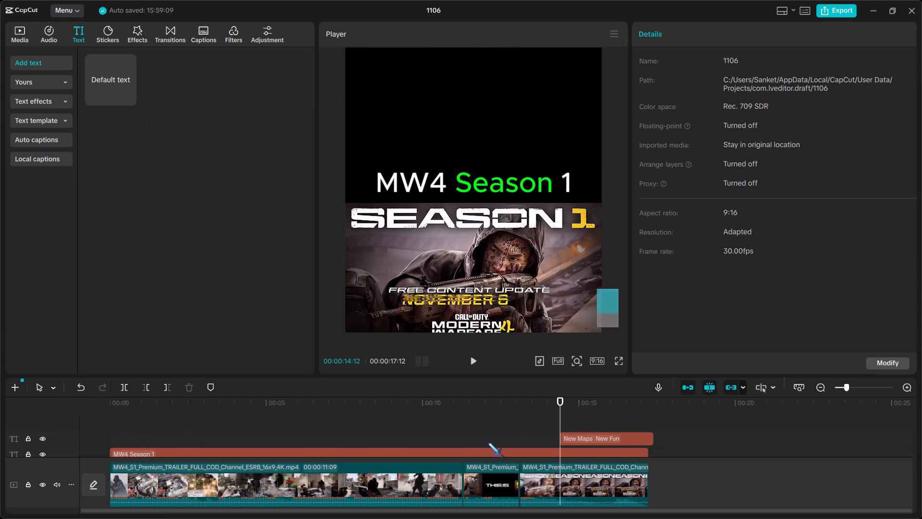
left_click(582, 442)
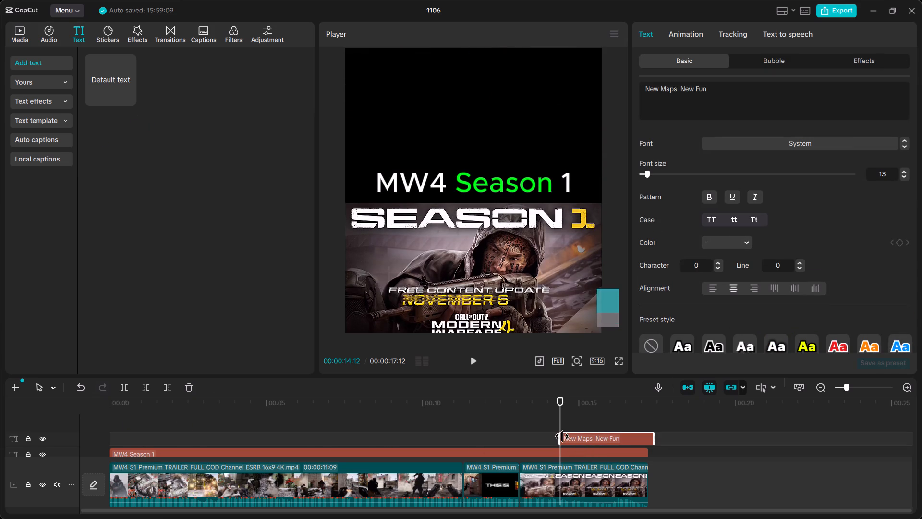
left_click_drag(562, 436, 118, 427)
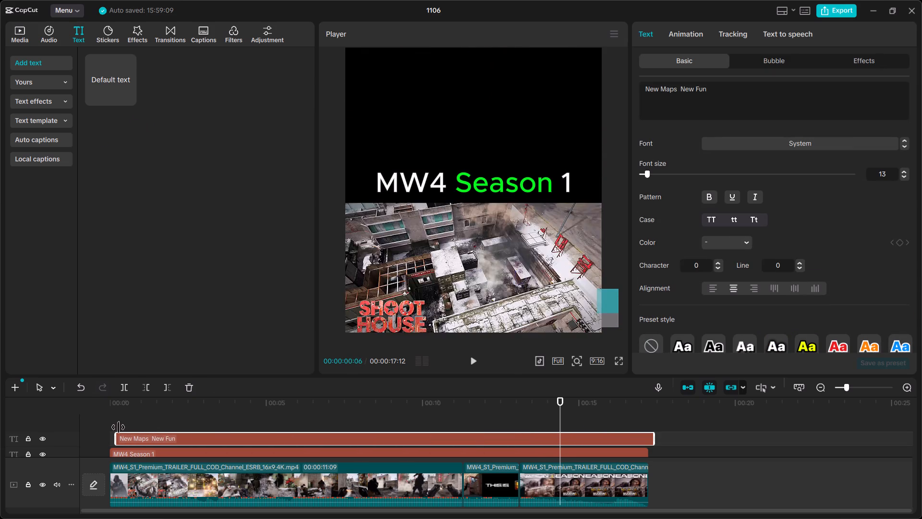
left_click_drag(118, 427, 112, 427)
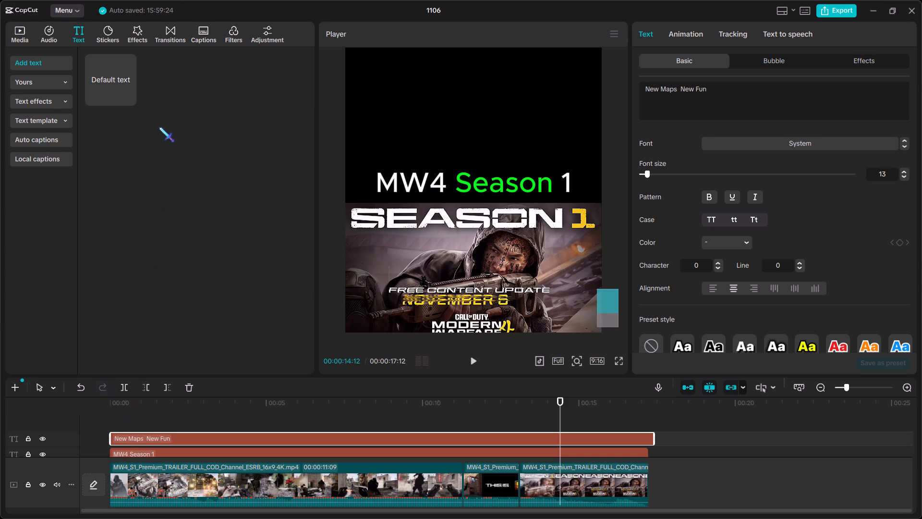
key("space")
key("space")
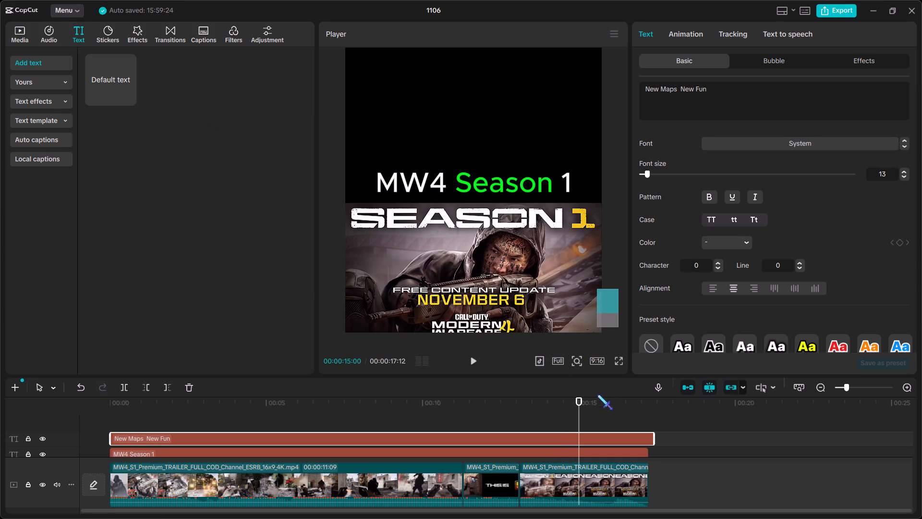
left_click(656, 437)
left_click_drag(656, 437, 643, 442)
left_click_drag(652, 442, 645, 444)
Fit the whole 9:16 frame in the preview and play the video from the start to check both captions.
scroll(458, 155, "down", 2)
scroll(477, 202, "down", 6)
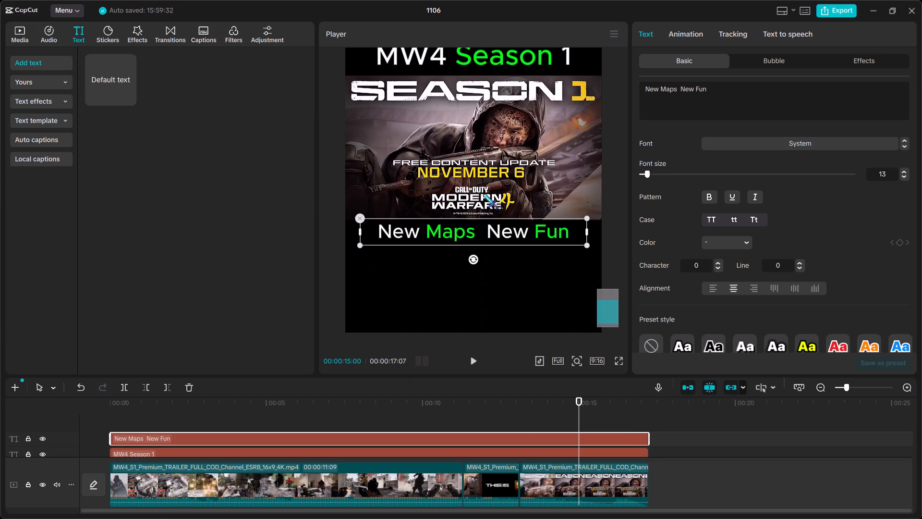
scroll(496, 185, "down", 4, "ctrl")
scroll(498, 183, "up", 3, "ctrl")
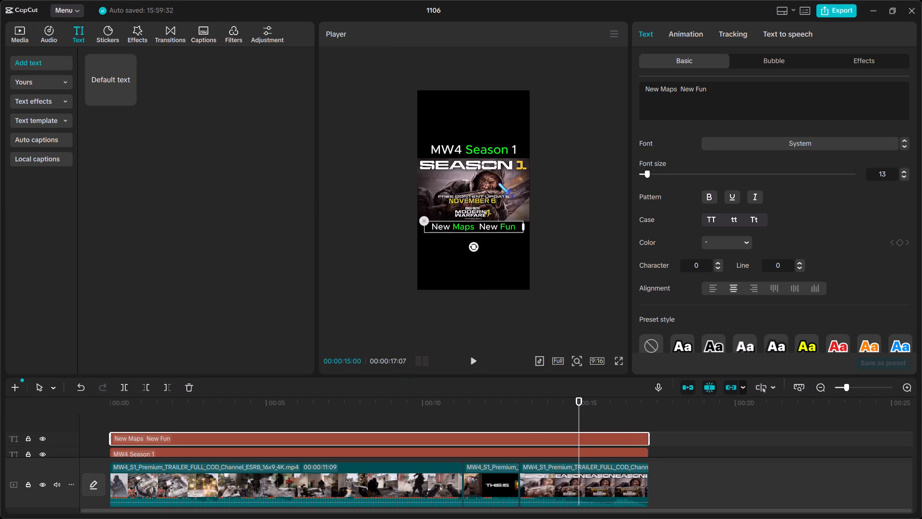
scroll(498, 183, "up", 3, "ctrl")
left_click(235, 203)
left_click(513, 300)
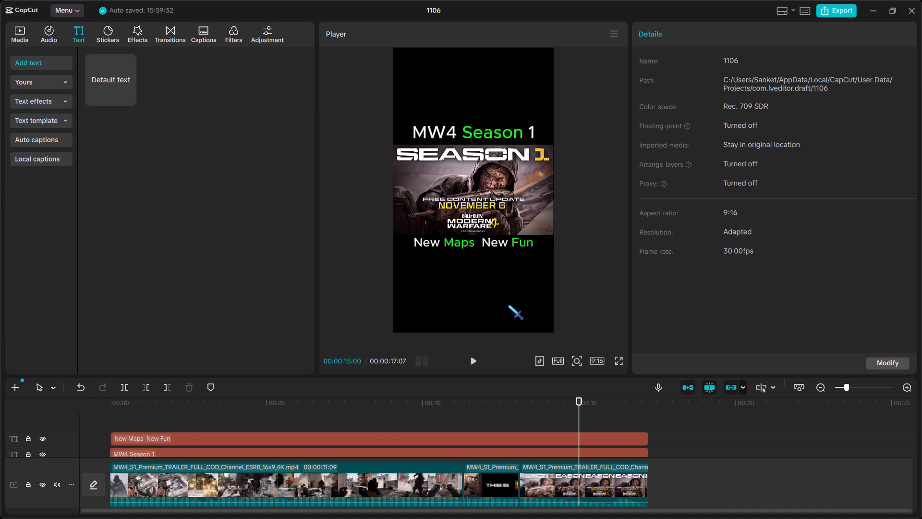
key("space")
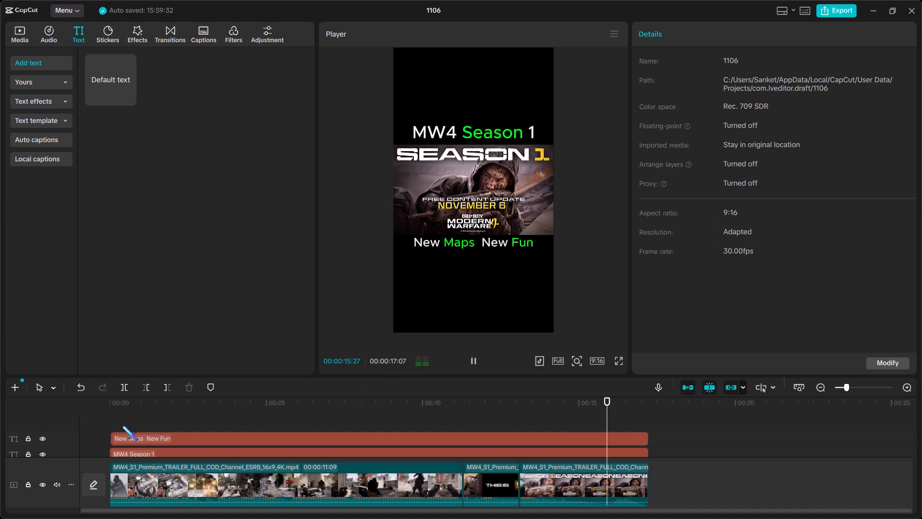
left_click(130, 421)
left_click(109, 423)
left_click_drag(113, 414, 88, 419)
left_click_drag(117, 417, 94, 413)
left_click_drag(130, 400, 61, 402)
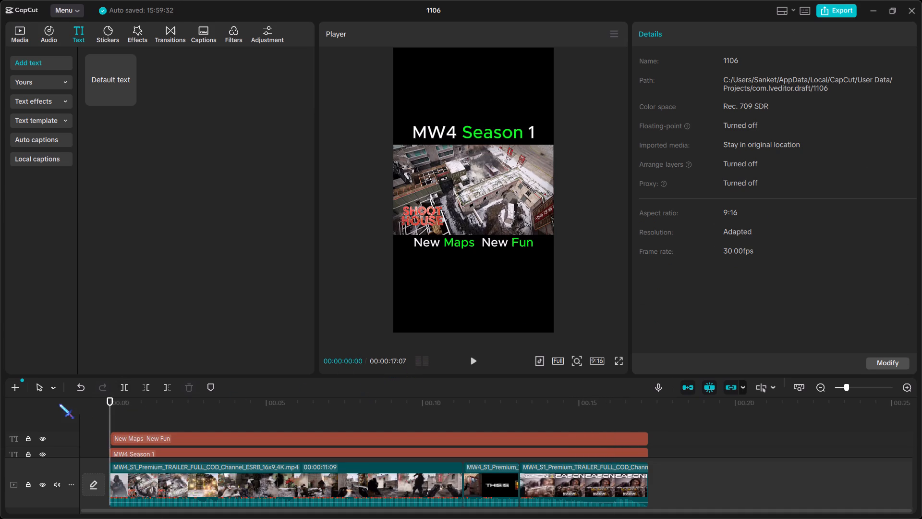
key("space")
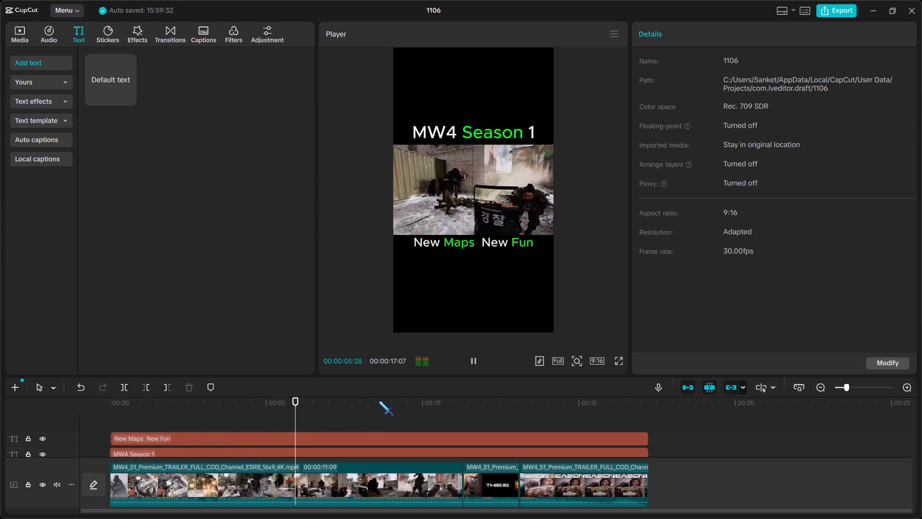
key("space")
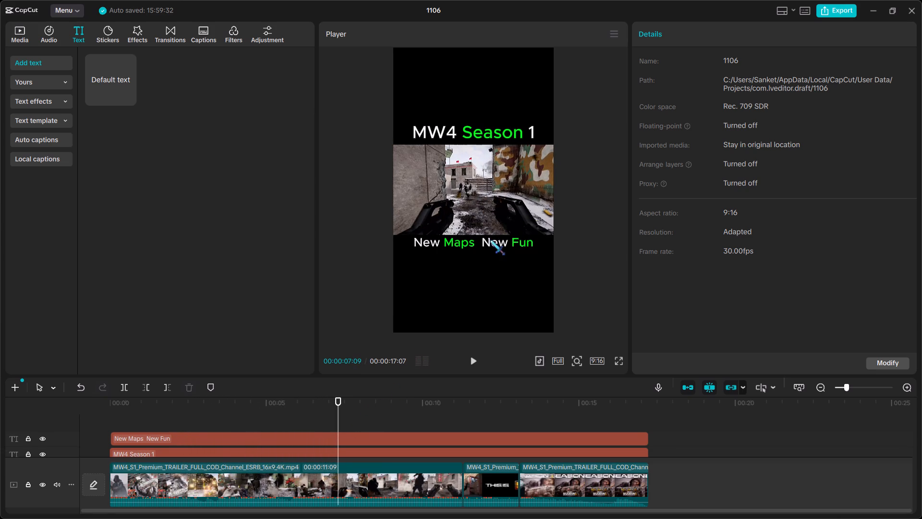
Move the lower "New Maps New Fun" caption slightly down from the footage, keeping it horizontally centred in the frame.
left_click(488, 127)
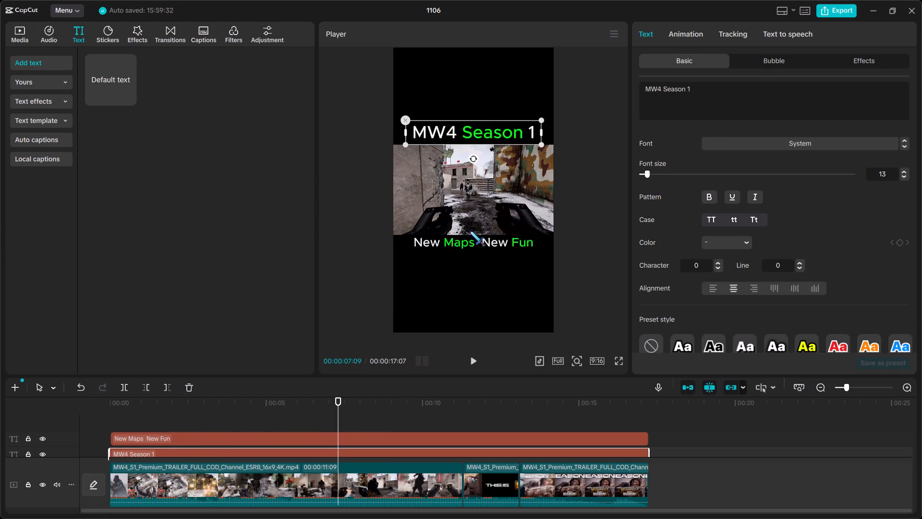
left_click(470, 244)
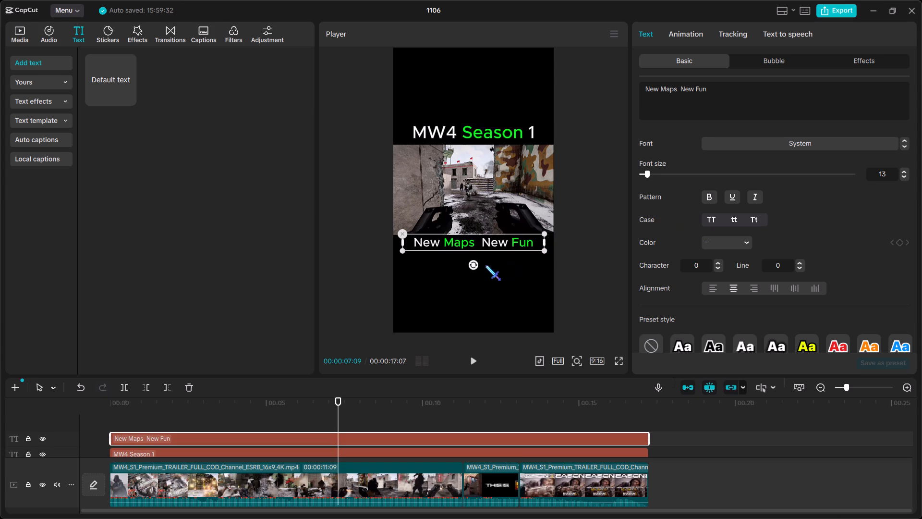
left_click(444, 126)
left_click(444, 126)
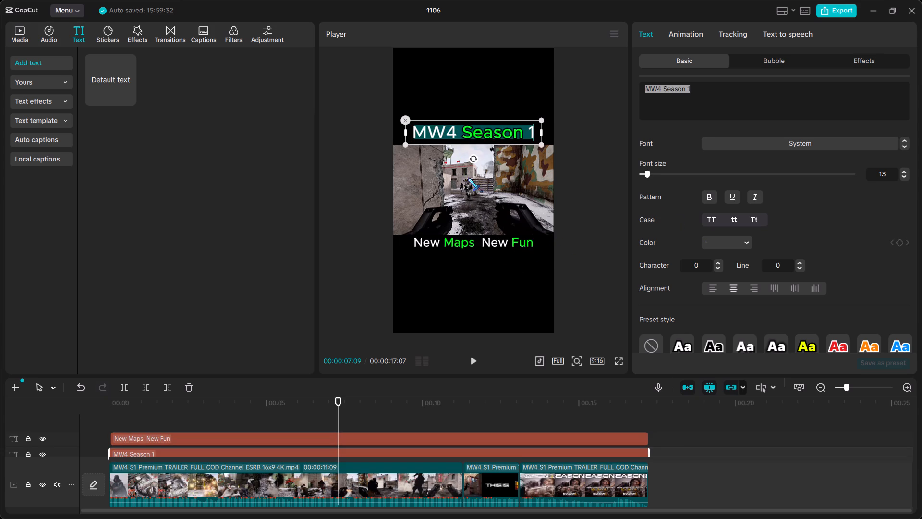
left_click(469, 241)
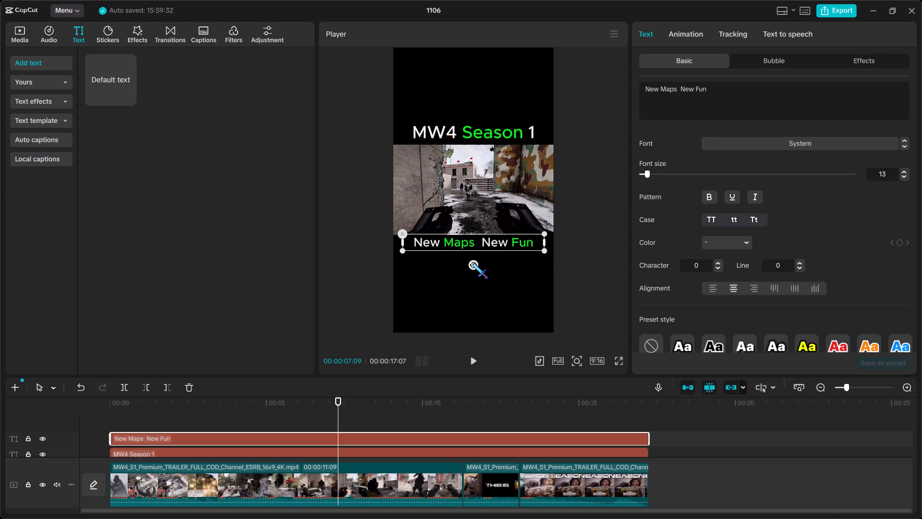
left_click(480, 249)
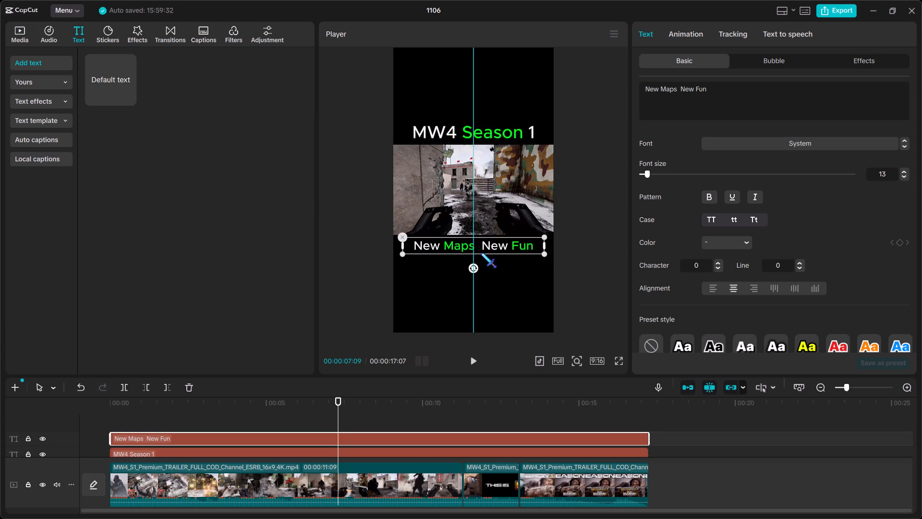
left_click(481, 258)
left_click(495, 247)
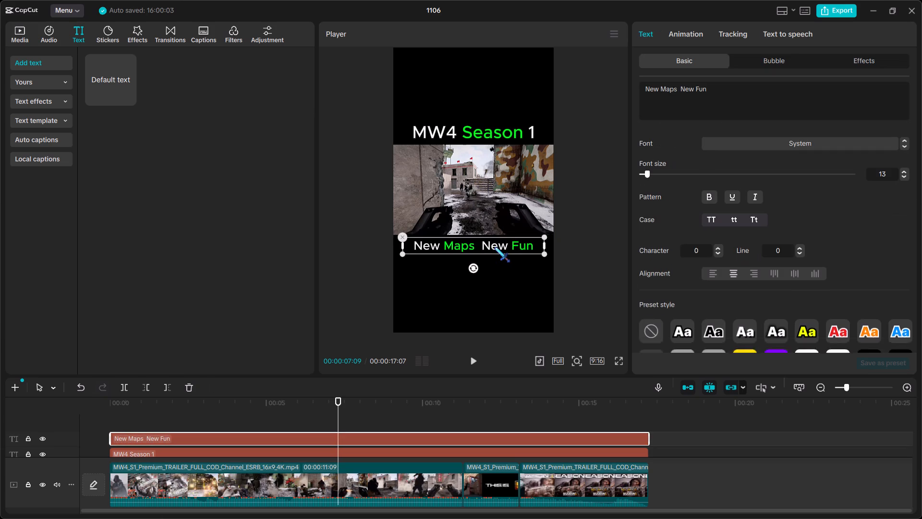
Set the font size of the "New Maps New Fun" caption to 14 and deselect it.
left_click(902, 172)
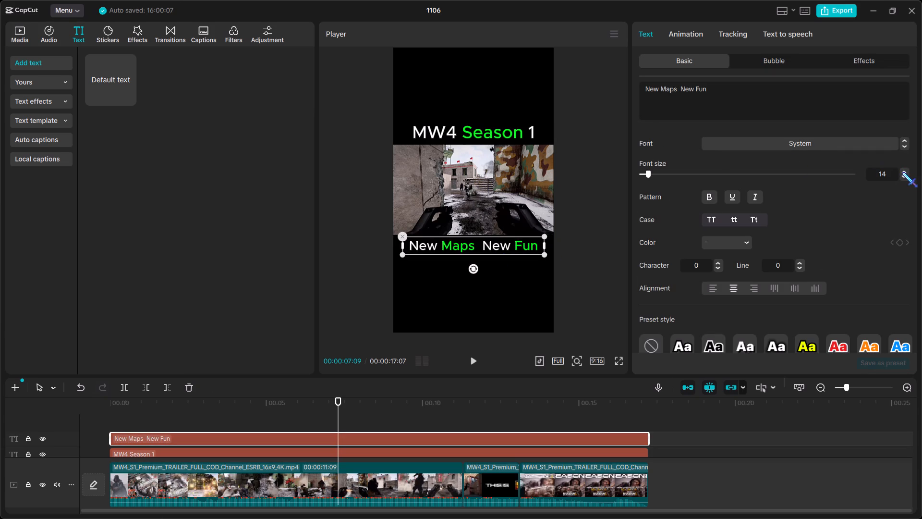
left_click(575, 304)
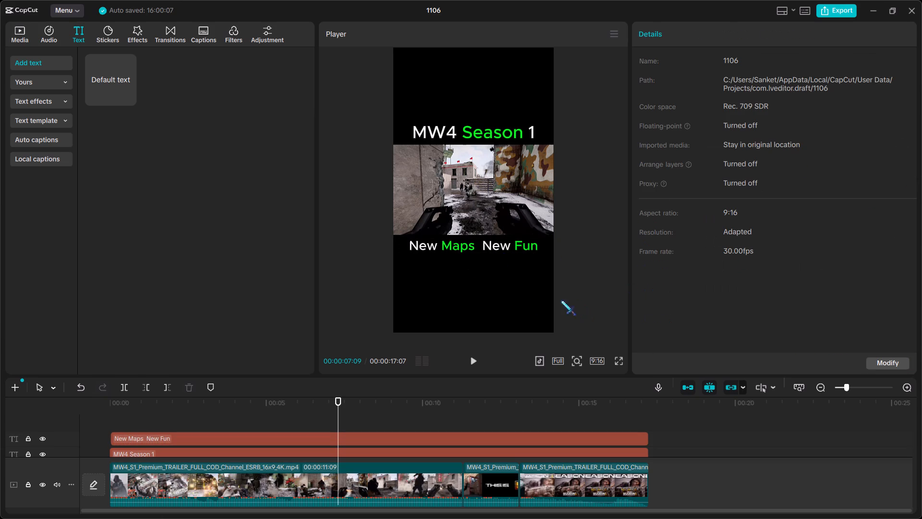
left_click(499, 273)
Open the export settings and name the exported video "mw4 snip 3".
left_click(836, 10)
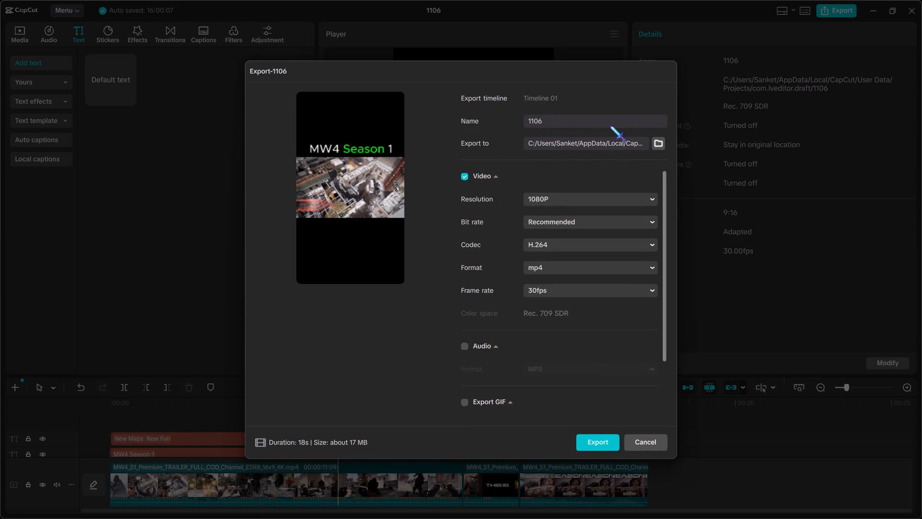
double_click(607, 126)
type("mw")
type("4 sn")
type("ip 4")
key("BackSpace")
key("3")
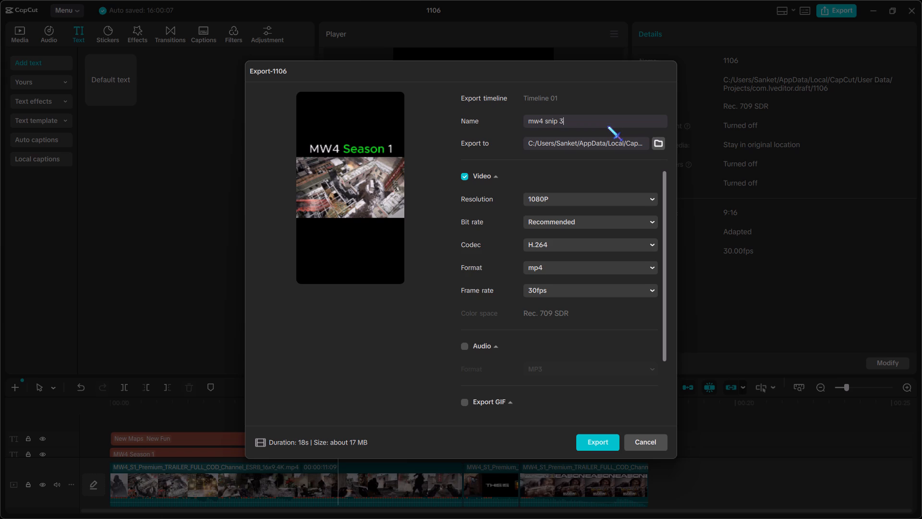
Set the export location to the "final products" folder inside "youtube" on the DATA (E:) drive.
left_click(664, 139)
scroll(302, 150, "down", 5)
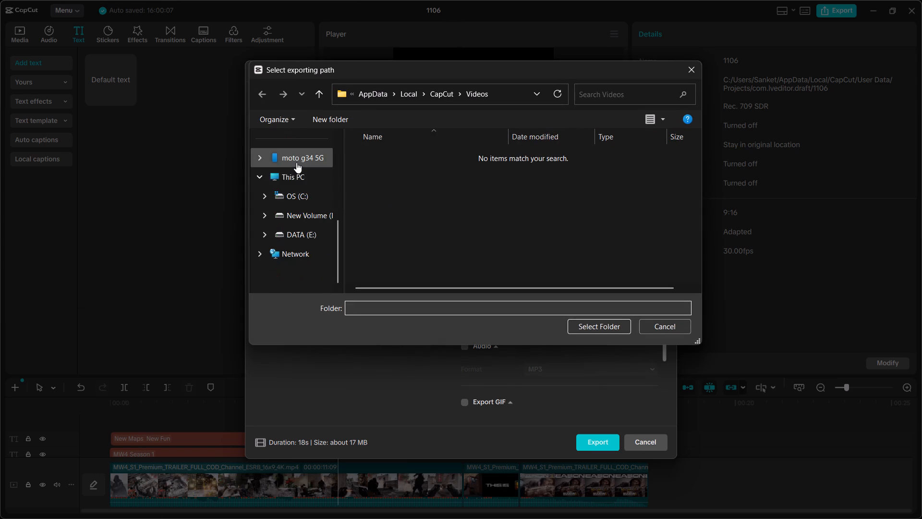
left_click(289, 227)
double_click(313, 230)
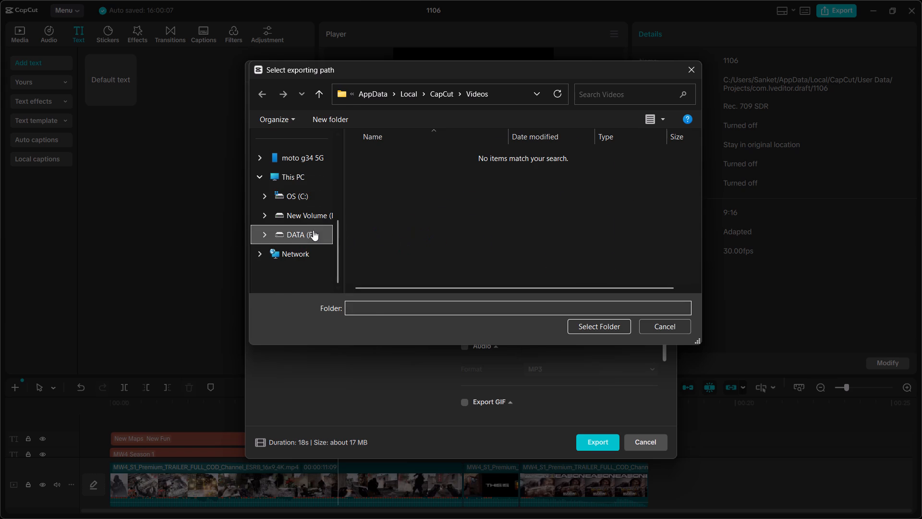
scroll(468, 220, "down", 4)
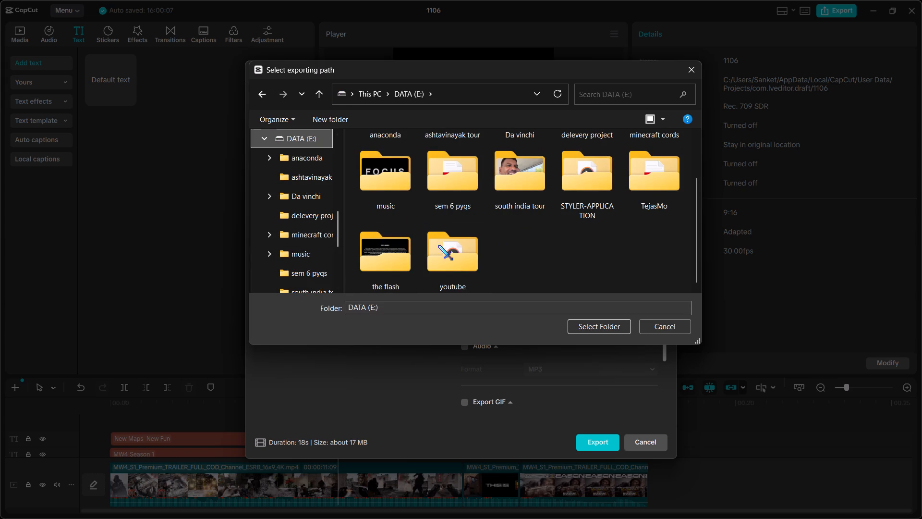
double_click(445, 246)
double_click(422, 160)
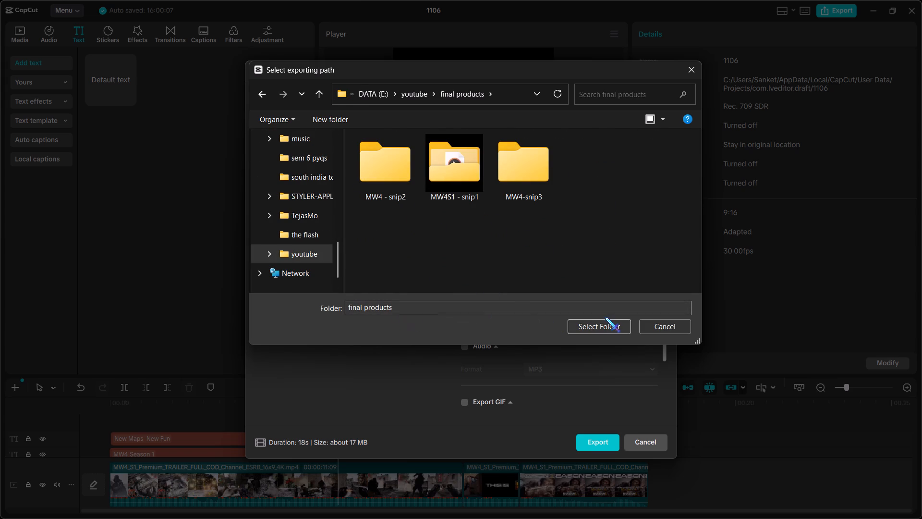
left_click(606, 330)
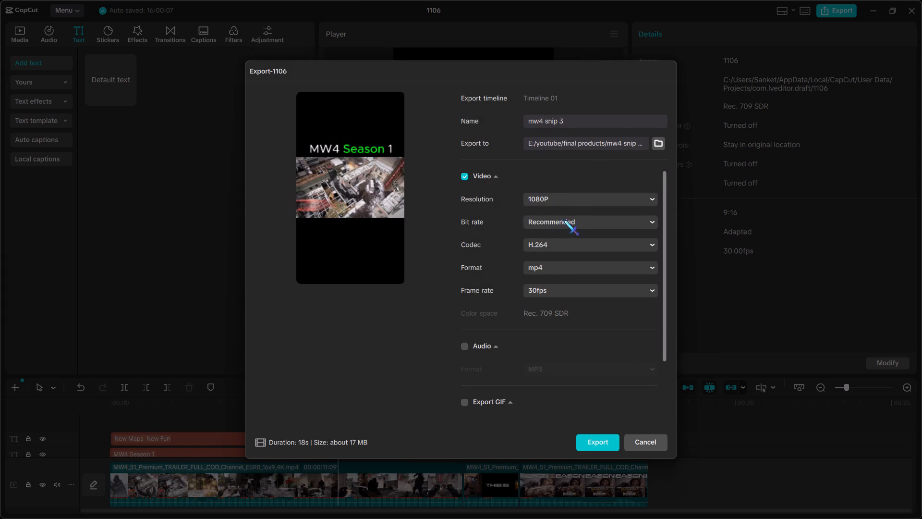
Check the bit rate and frame rate options, then export the video at 1080P, Recommended bit rate, H.264, mp4 and 30fps.
left_click(588, 222)
left_click(588, 222)
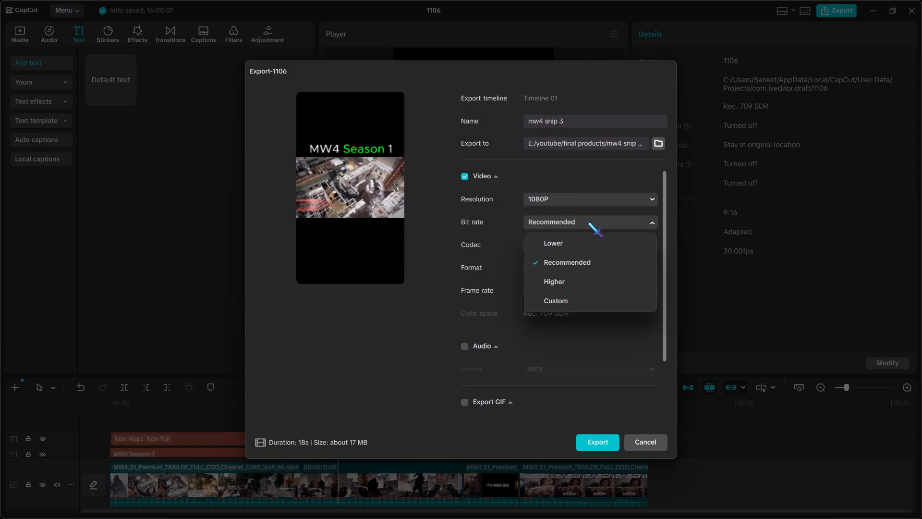
scroll(567, 281, "down", 2)
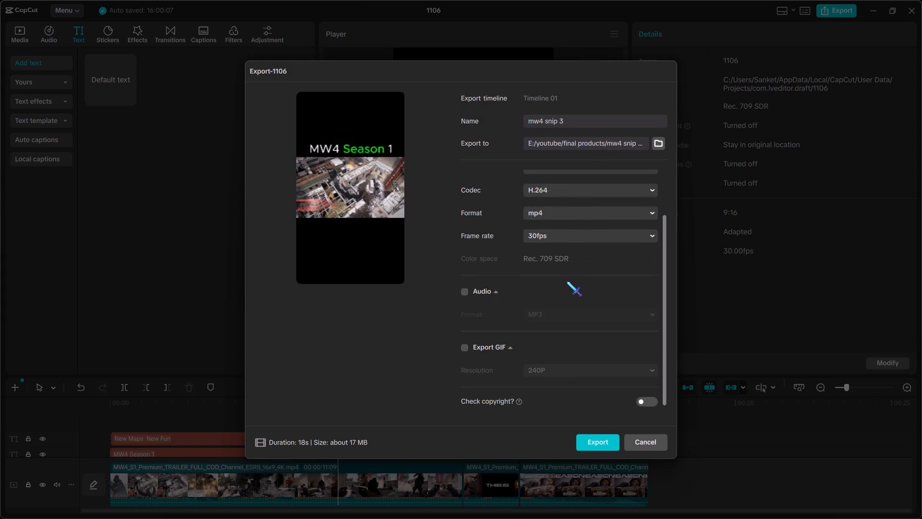
left_click(624, 233)
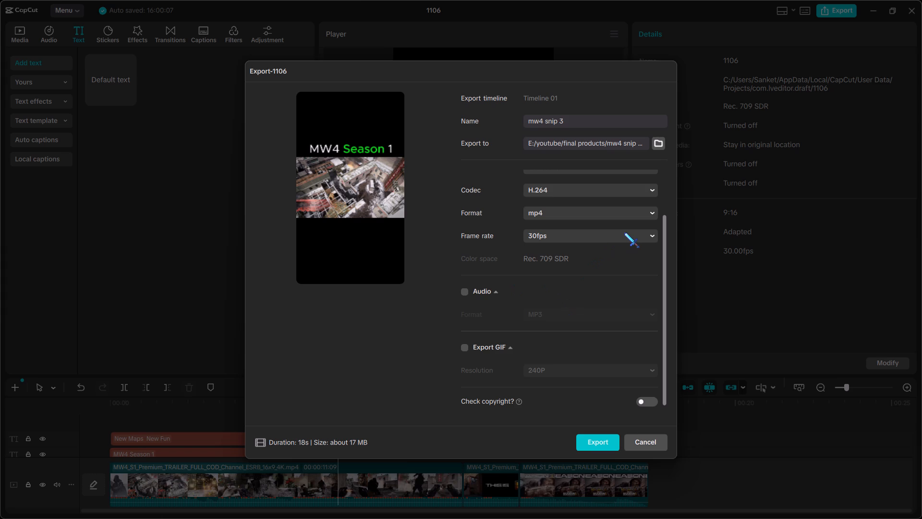
left_click(624, 233)
scroll(527, 334, "down", 3)
left_click(605, 443)
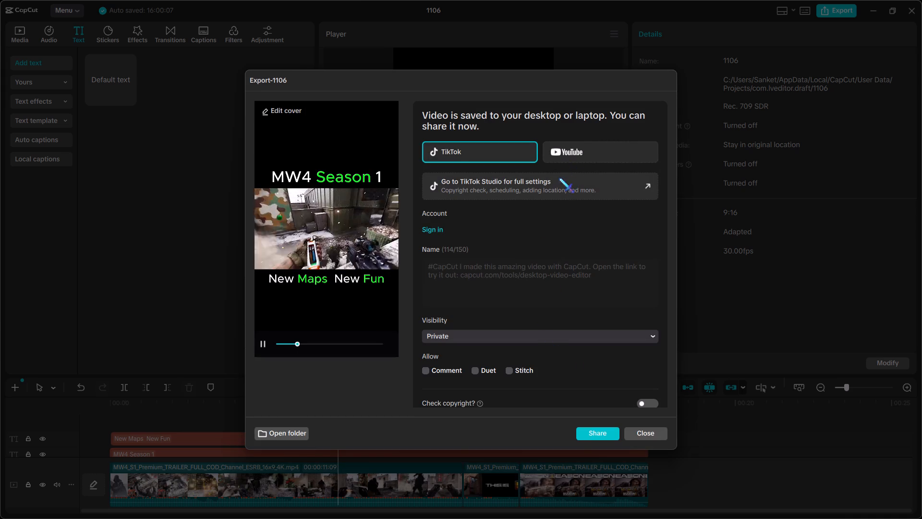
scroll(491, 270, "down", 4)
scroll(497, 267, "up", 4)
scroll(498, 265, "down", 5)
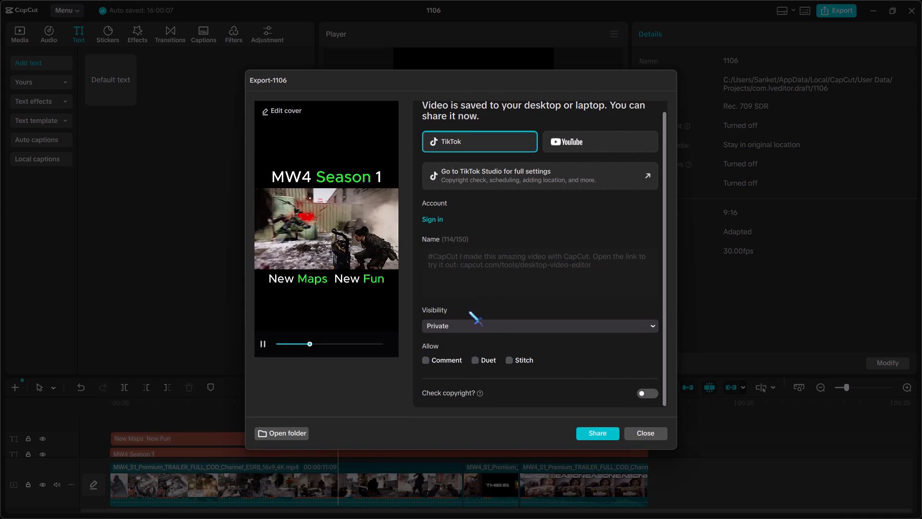
Close the export dialog, the 1106 project and the CapCut home window.
left_click(641, 432)
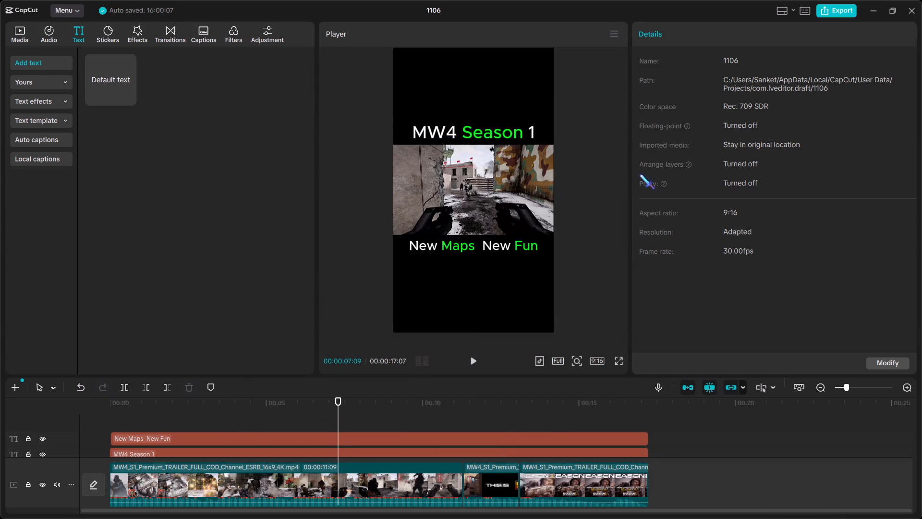
left_click(912, 6)
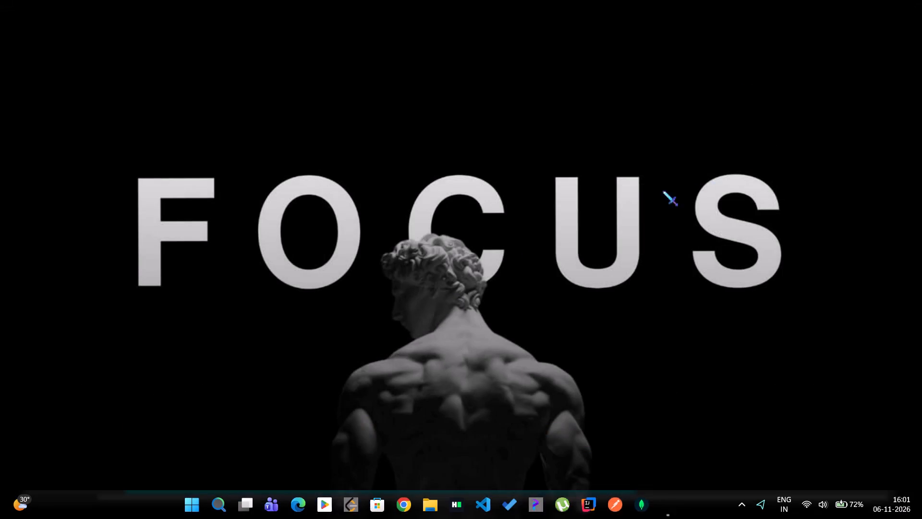
left_click(341, 503)
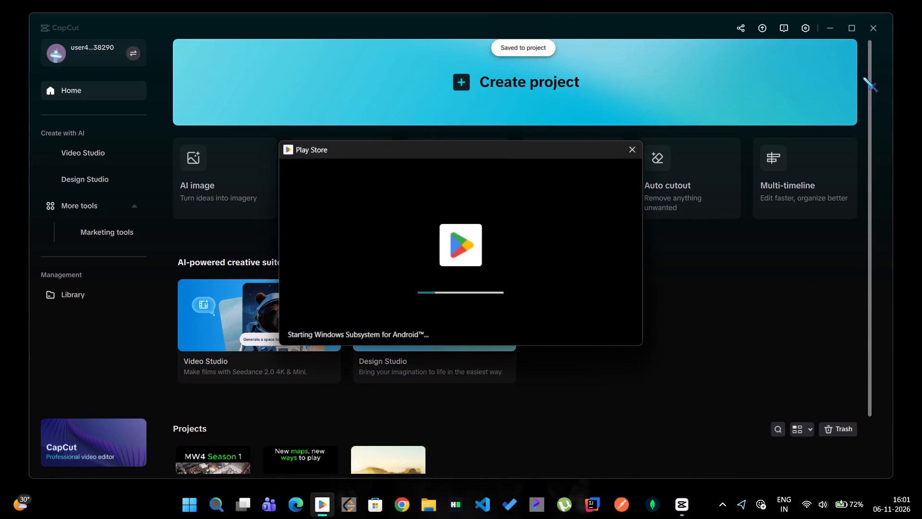
left_click(631, 149)
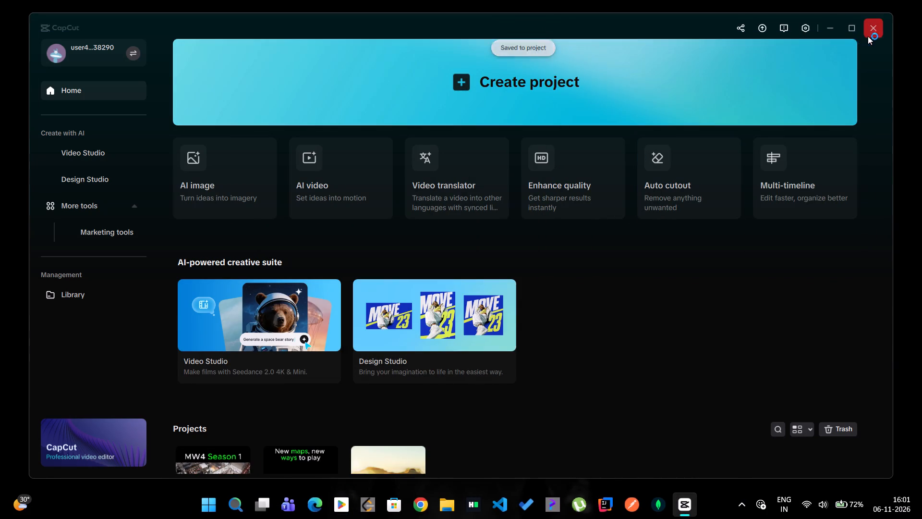
left_click(873, 34)
Switch to Microsoft Edge, open Instagram and go to the account's own profile to view its posted reels.
left_click(338, 512)
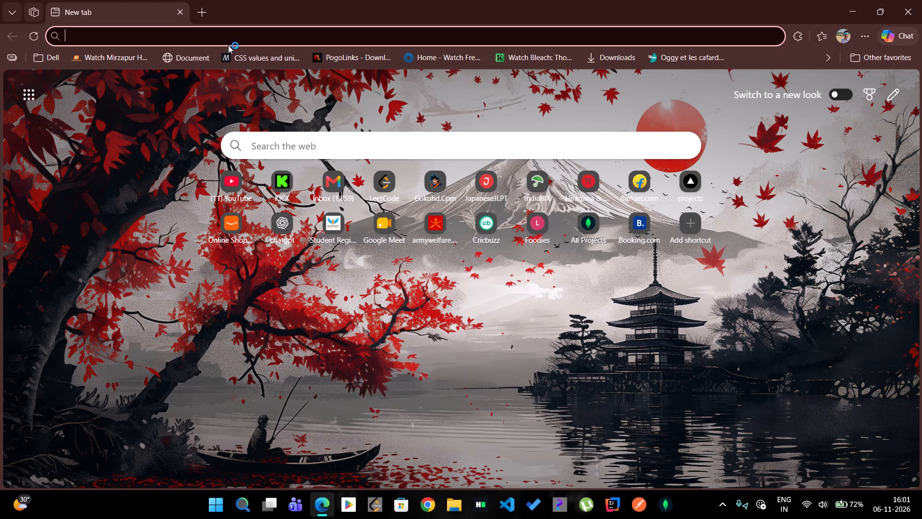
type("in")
left_click(110, 79)
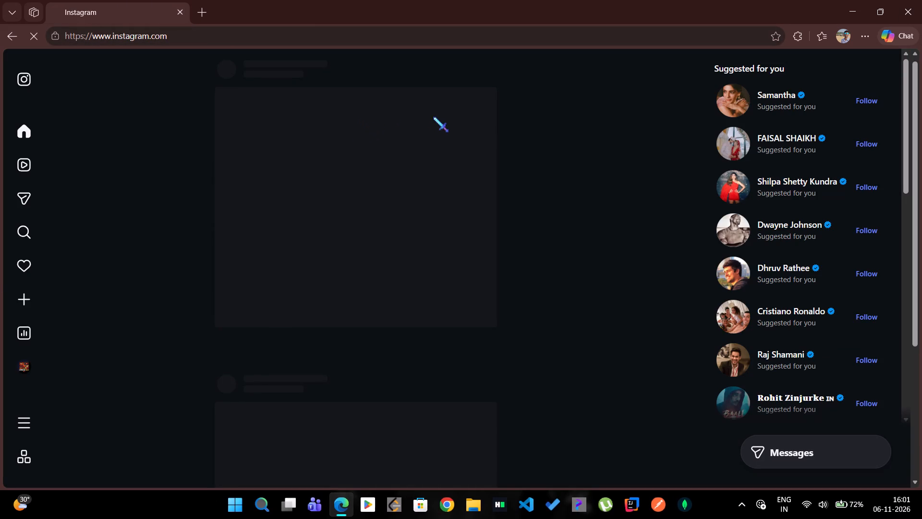
left_click(24, 362)
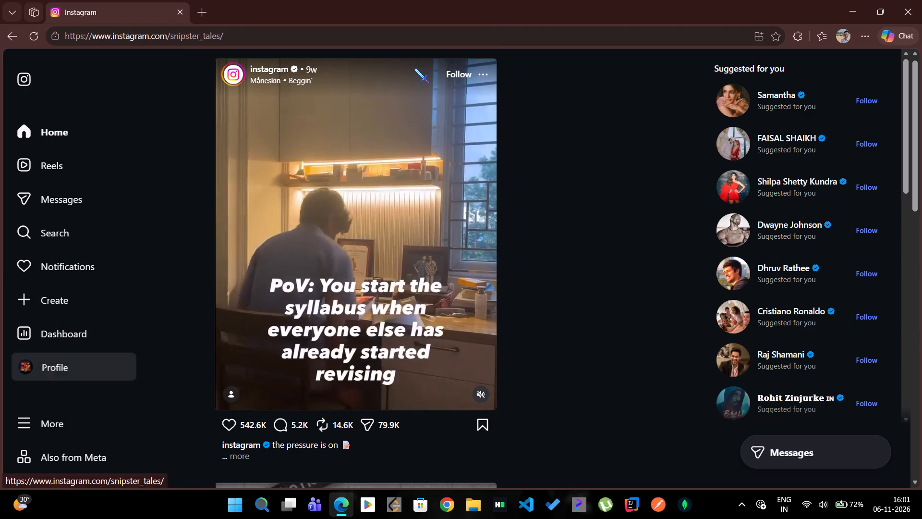
scroll(418, 256, "down", 3)
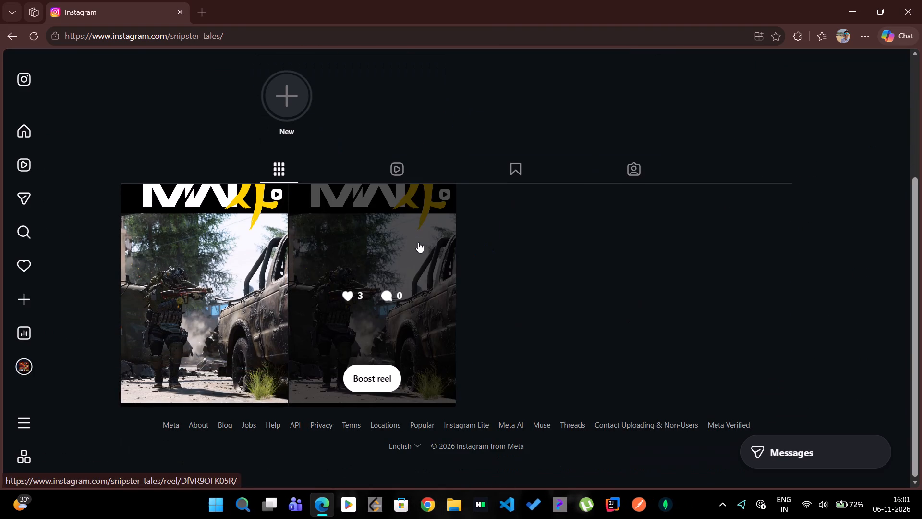